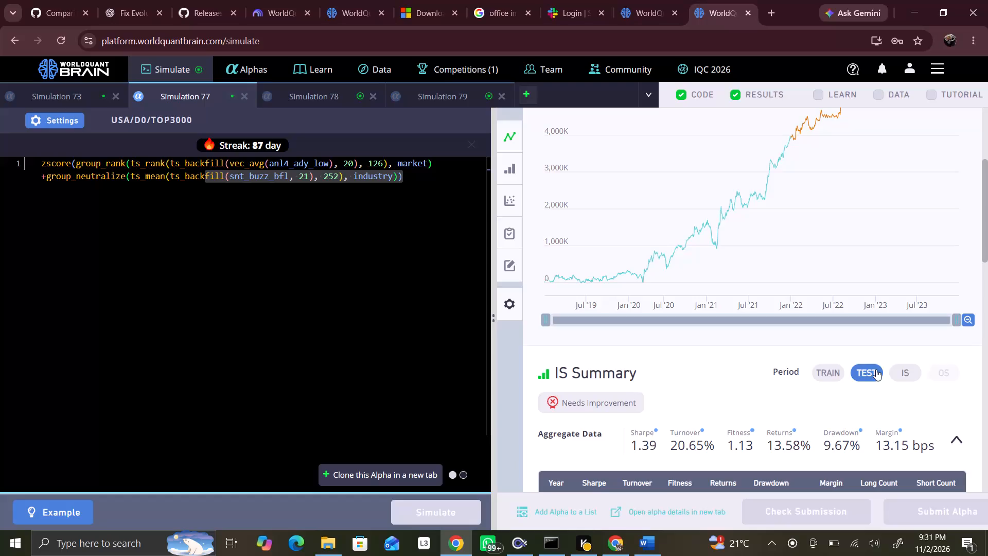
# Compare Simulation 77's summary across the train, test and IS periods, and examine the yearly table and failed IS tests.
pyautogui.click(830, 373)
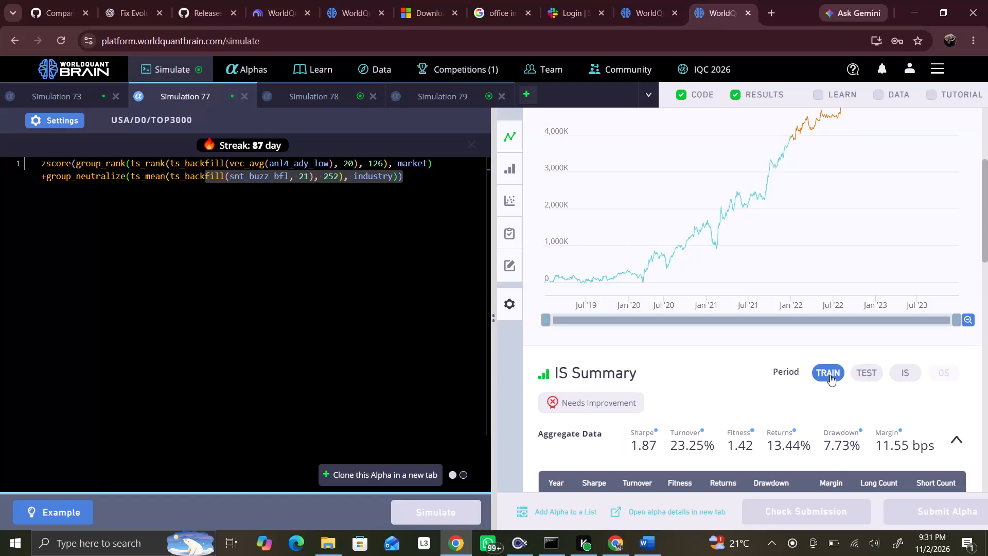
pyautogui.click(904, 379)
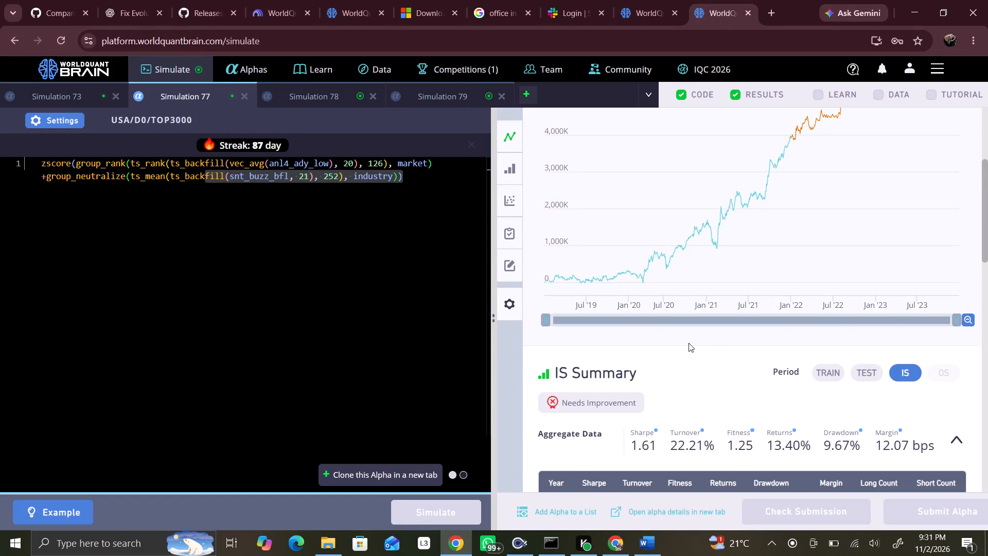
pyautogui.scroll(-3, 691, 347)
pyautogui.scroll(-2, 653, 321)
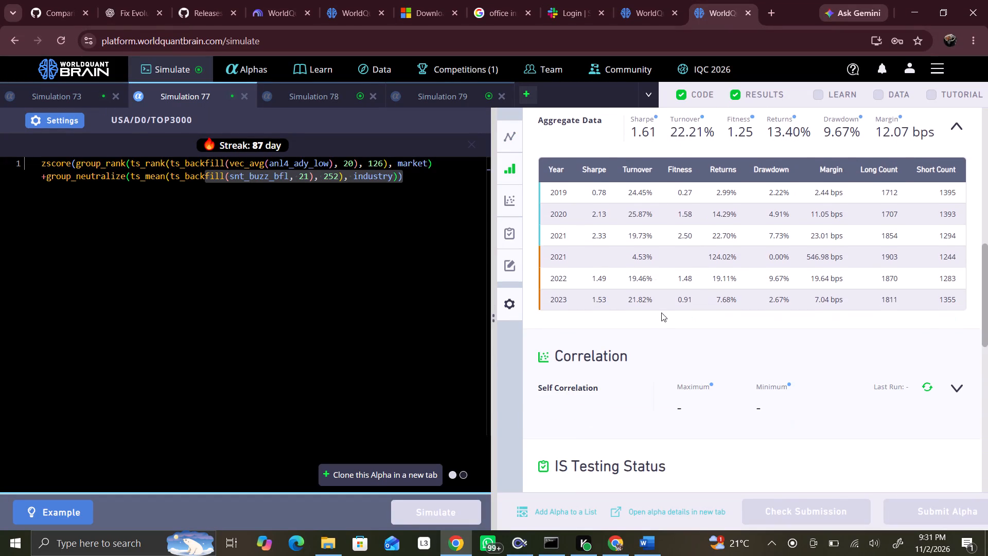
pyautogui.scroll(-3, 664, 311)
pyautogui.click(659, 333)
pyautogui.click(659, 333)
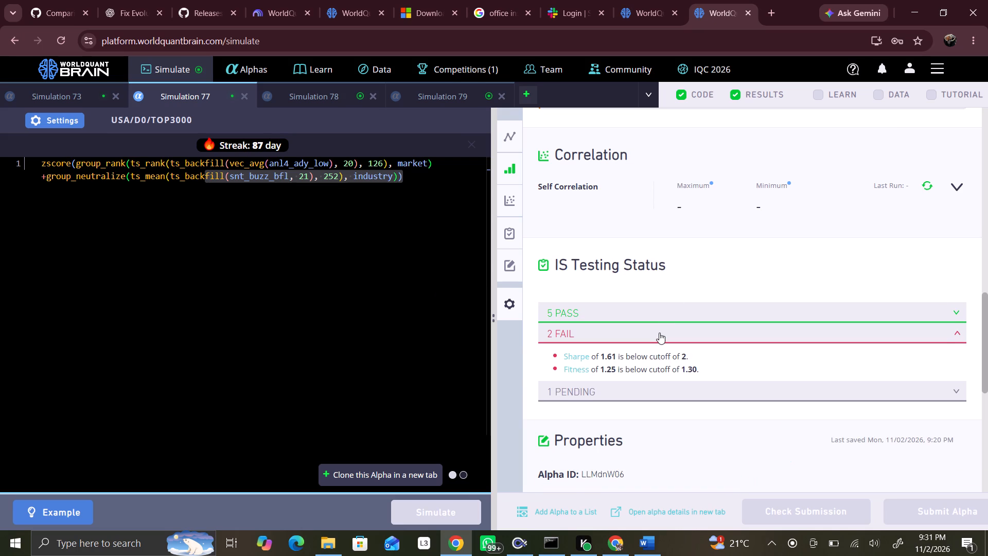
pyautogui.scroll(5, 681, 291)
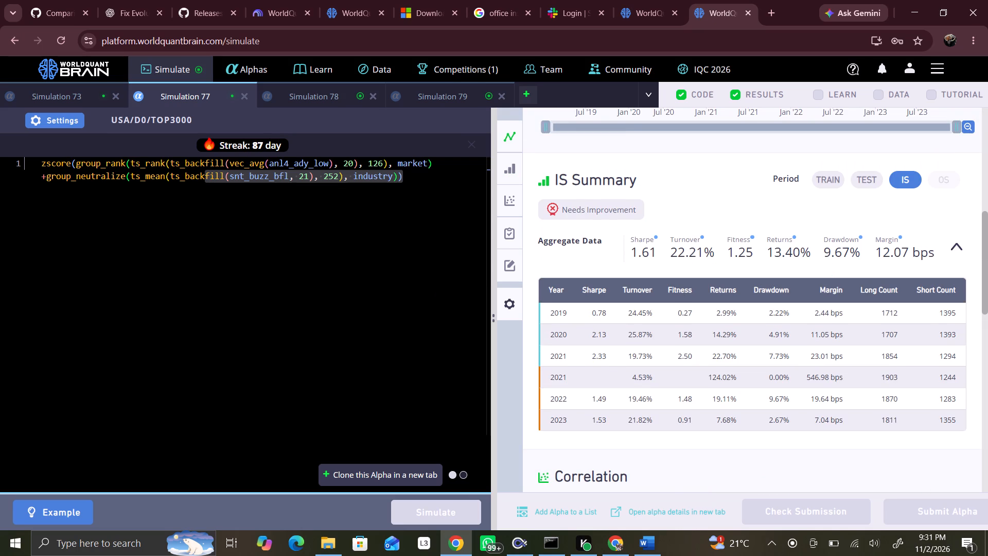
# Wrap the entire zscore expression in ts_backfill with a lookback of 20 and simulate the alpha.
pyautogui.click(39, 163)
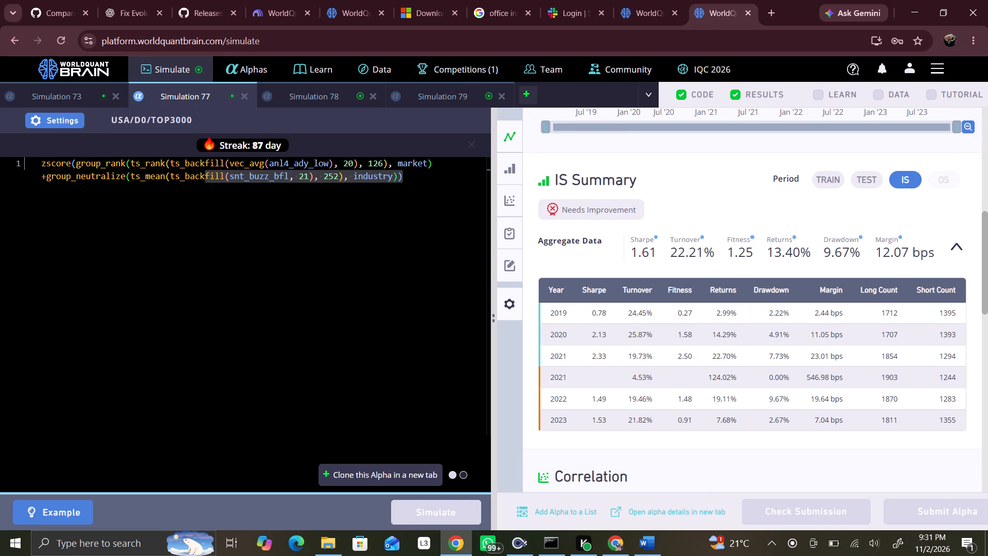
pyautogui.click(44, 160)
pyautogui.click(39, 160)
pyautogui.click(42, 164)
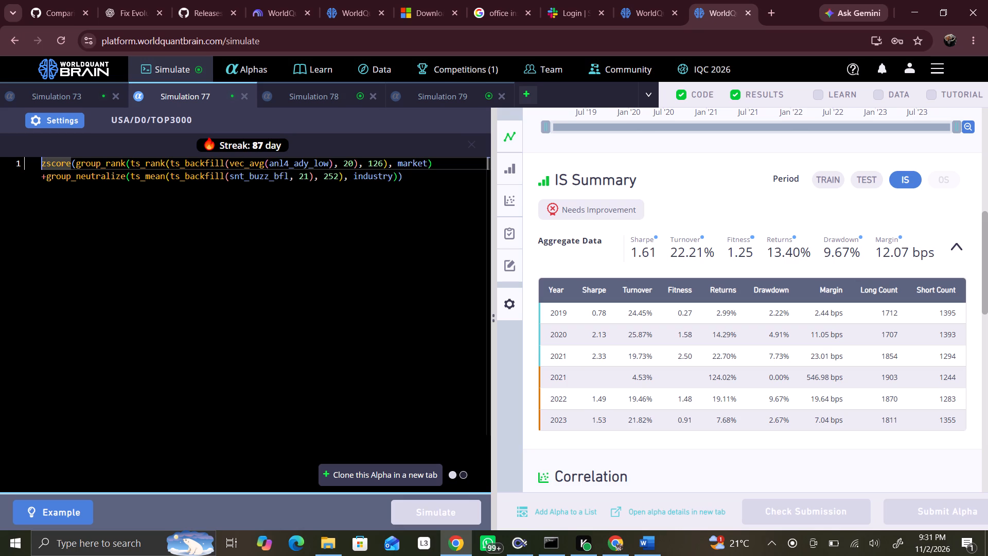
pyautogui.write('ts')
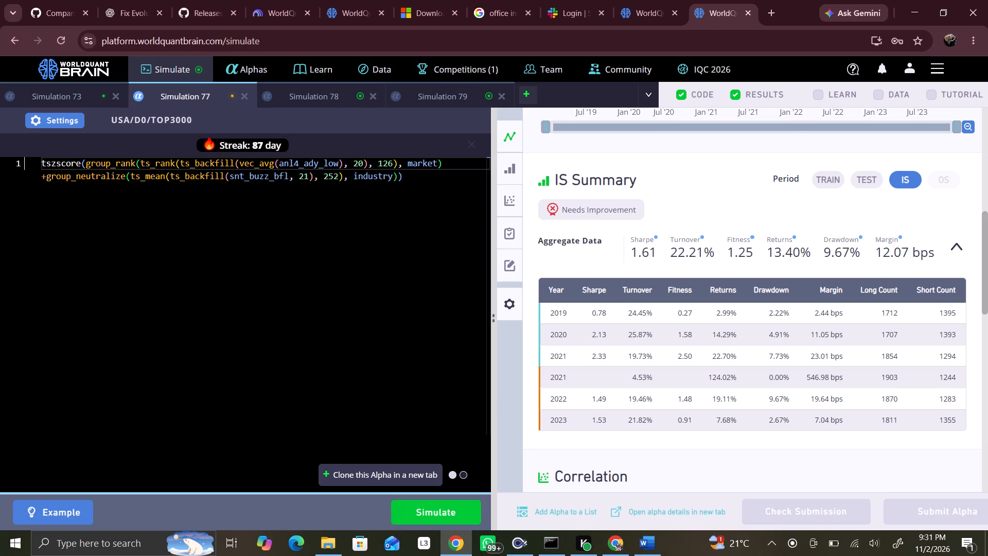
pyautogui.write('_backfill')
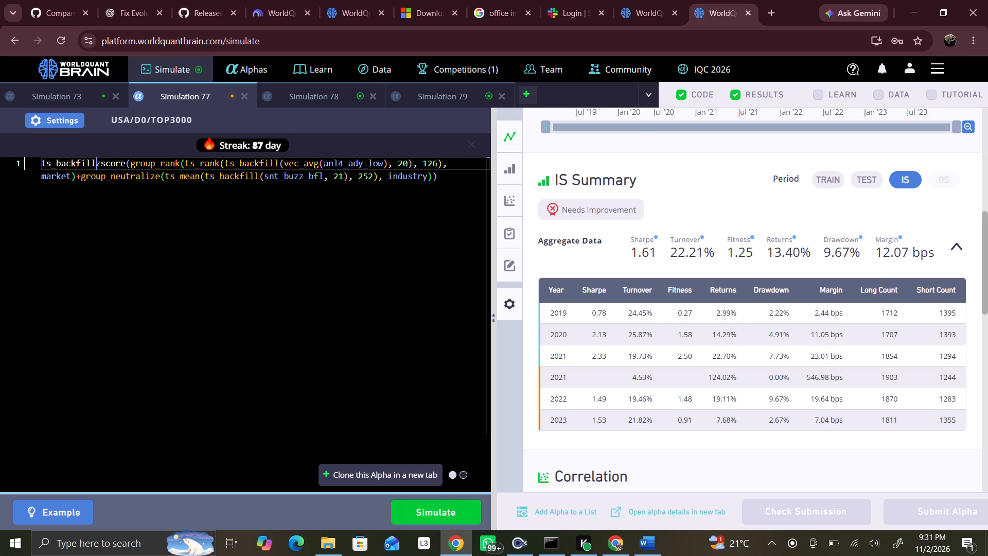
pyautogui.hotkey('shift', '(')
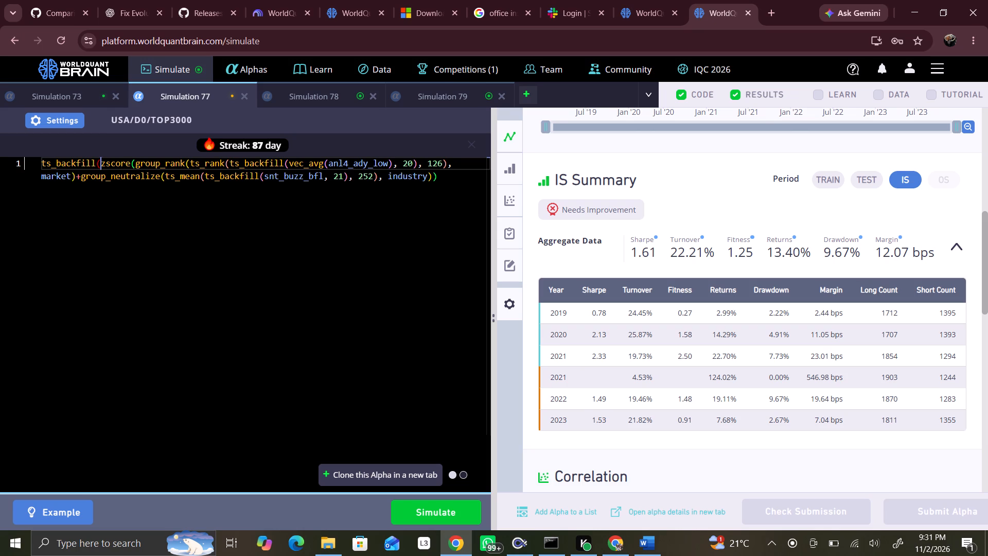
pyautogui.click(463, 178)
pyautogui.press(',')
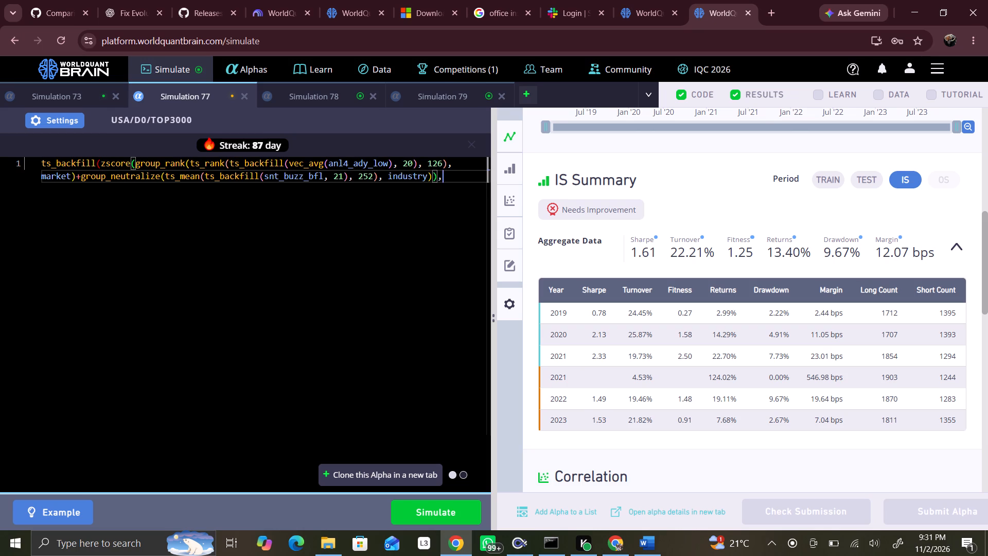
pyautogui.press('2')
pyautogui.press('0')
pyautogui.hotkey('shift', ')')
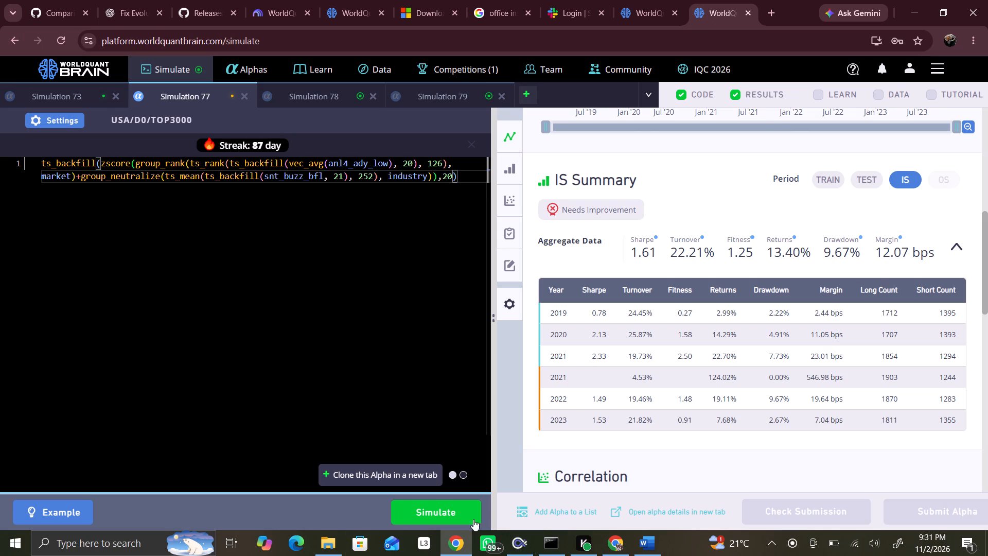
pyautogui.click(460, 516)
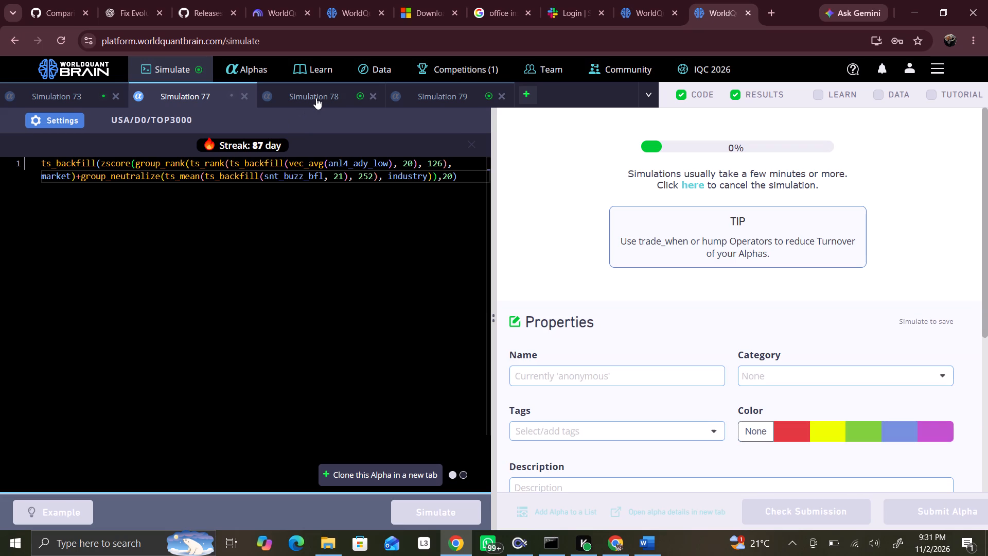
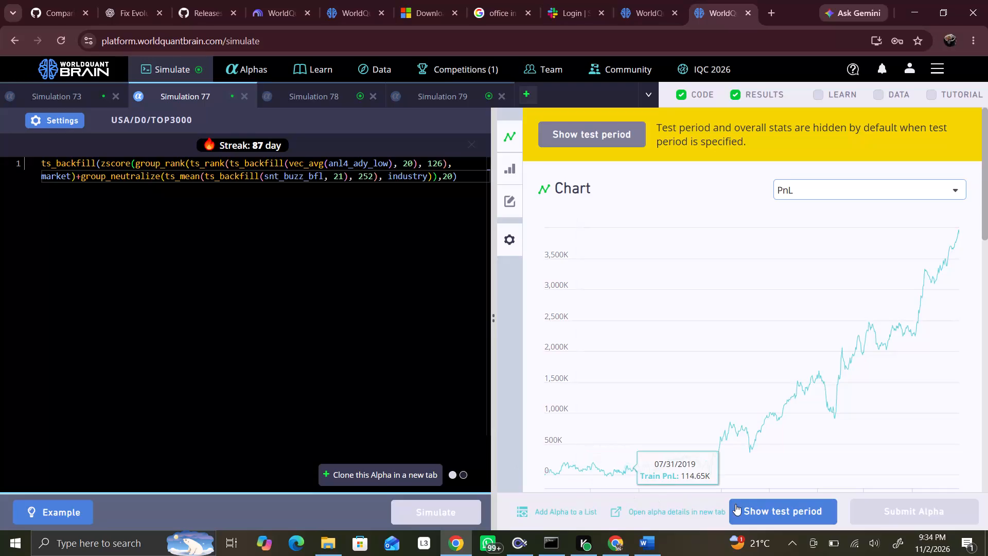
# Reveal the test period for Simulations 77, 78 and 79 and examine each one's IS-period summary.
pyautogui.click(751, 498)
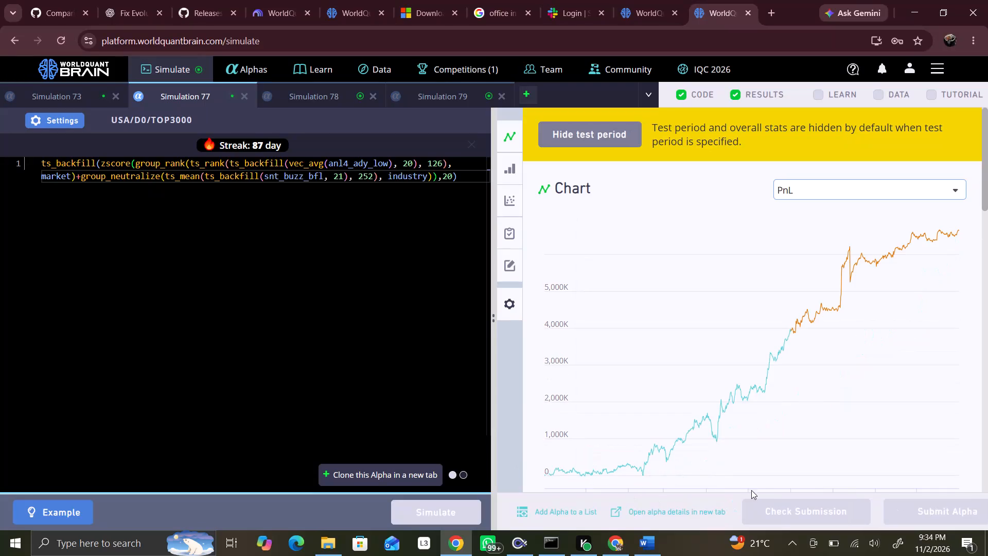
pyautogui.scroll(-3, 768, 403)
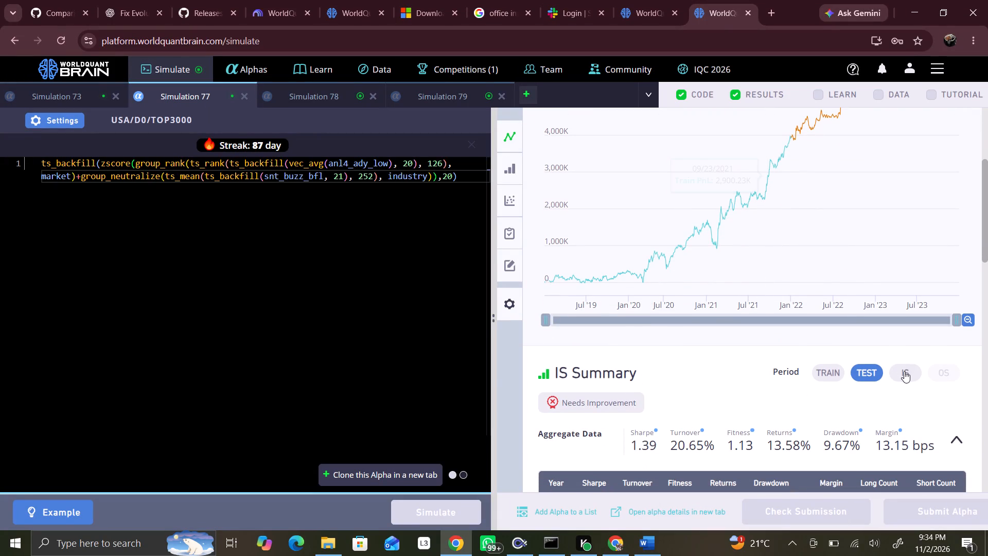
pyautogui.click(906, 371)
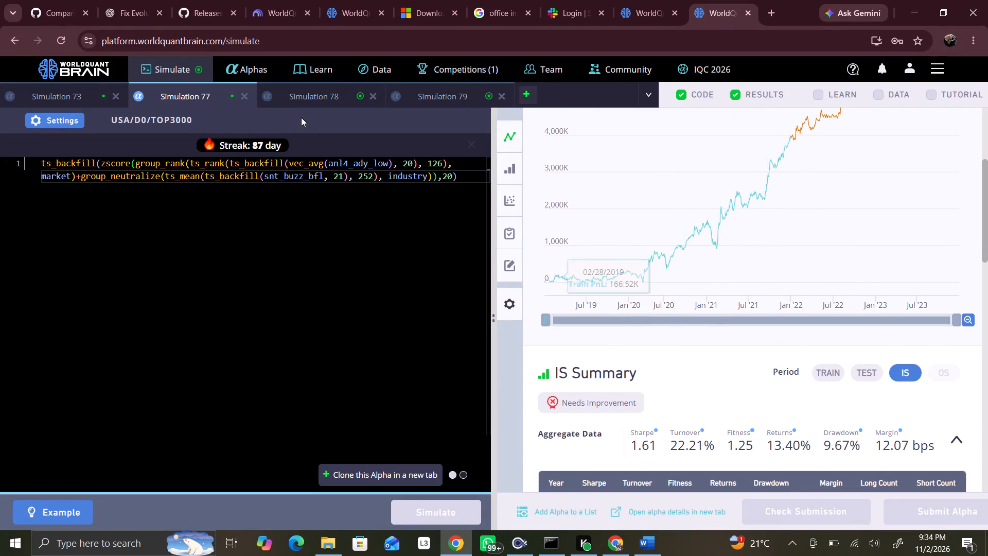
pyautogui.click(320, 99)
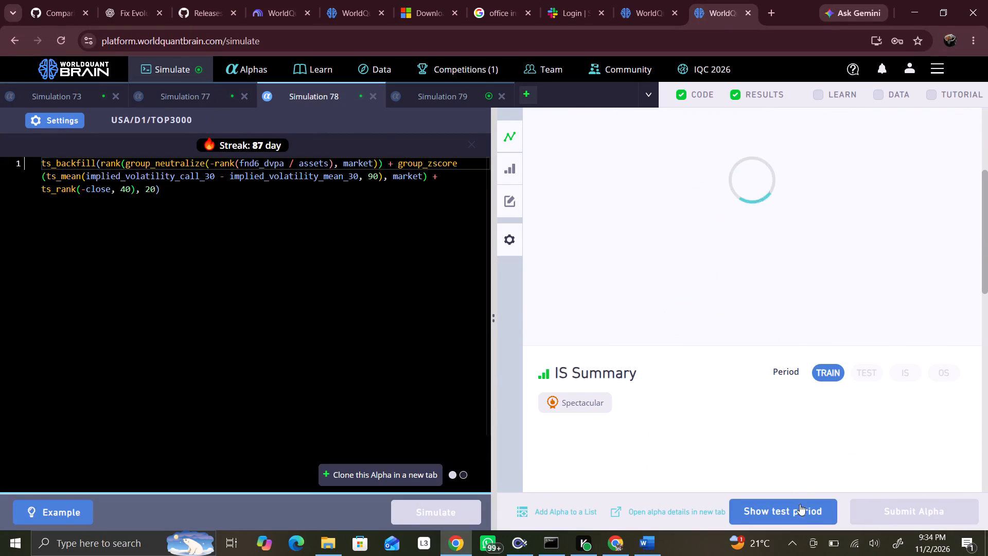
pyautogui.click(803, 513)
pyautogui.click(916, 372)
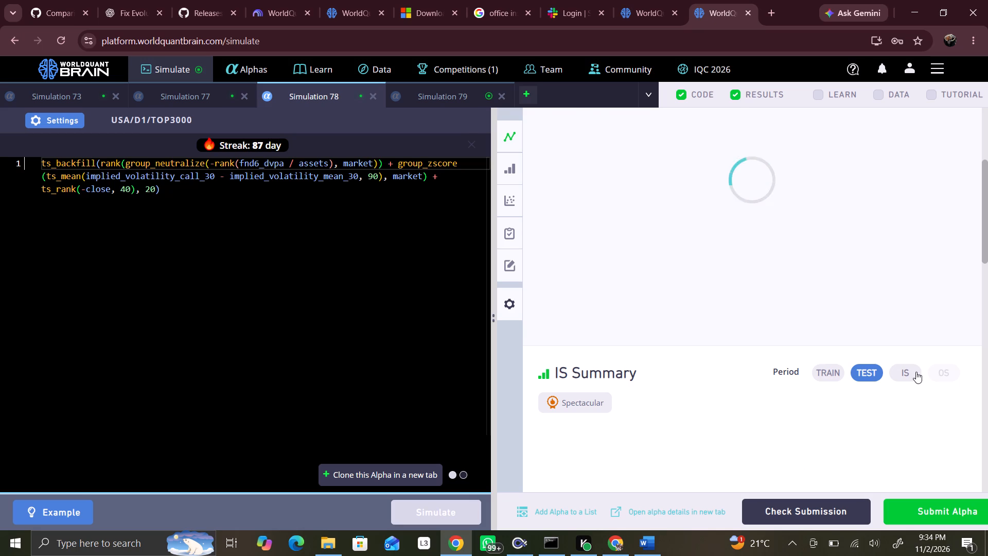
pyautogui.scroll(-1, 908, 368)
pyautogui.scroll(3, 908, 368)
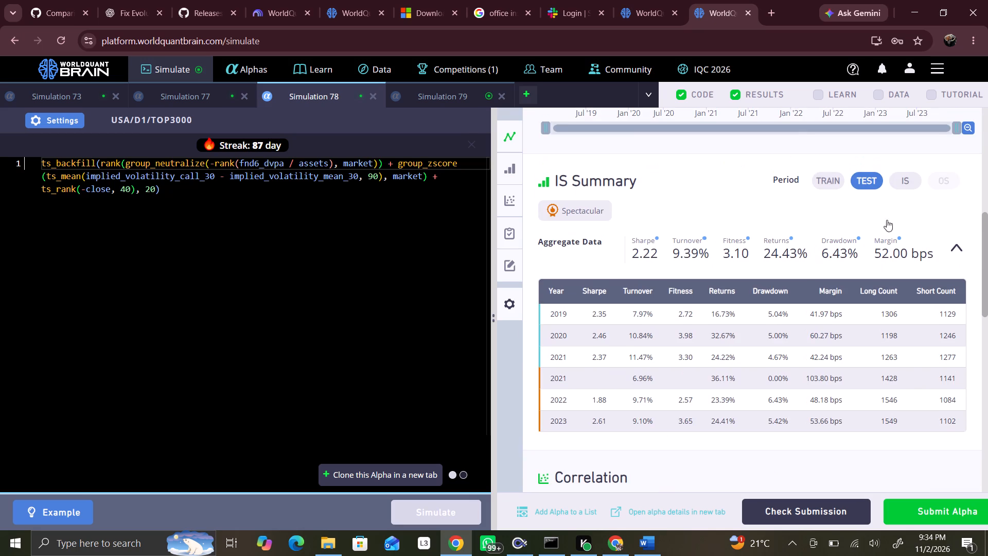
pyautogui.click(906, 172)
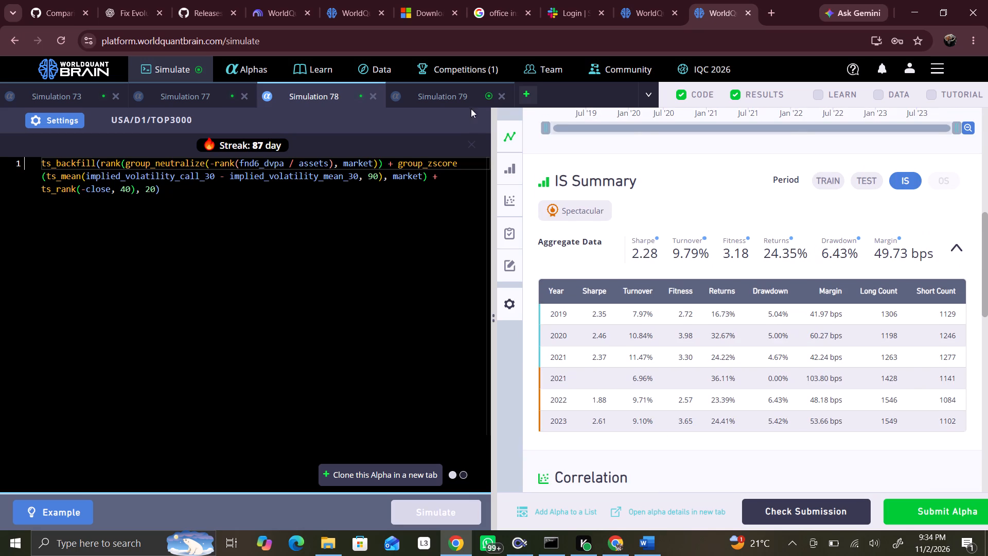
pyautogui.click(462, 95)
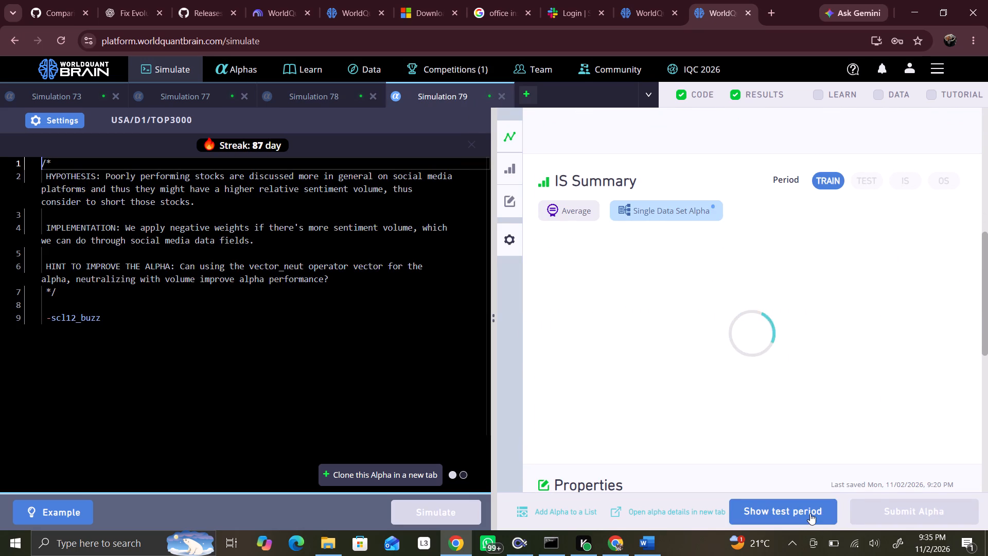
pyautogui.click(810, 513)
pyautogui.scroll(3, 861, 247)
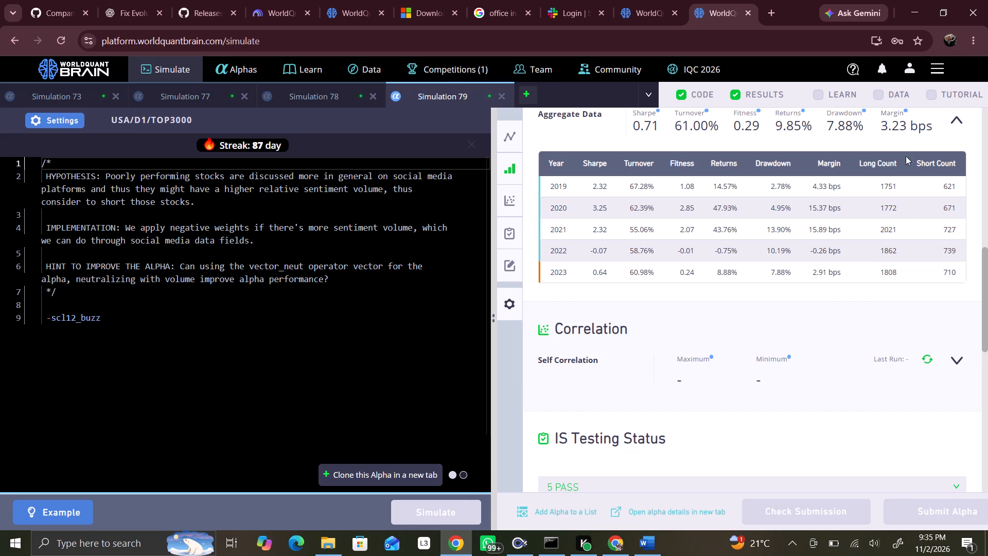
pyautogui.scroll(3, 904, 164)
pyautogui.click(913, 249)
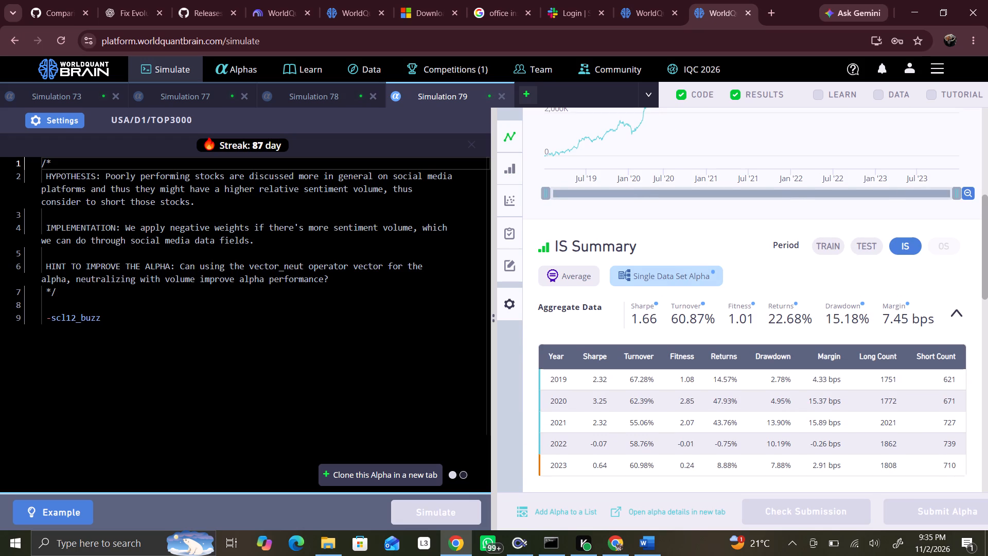
# Set the decay of Simulation 79 to 10 in its settings and re-simulate the alpha.
pyautogui.click(203, 325)
pyautogui.click(55, 124)
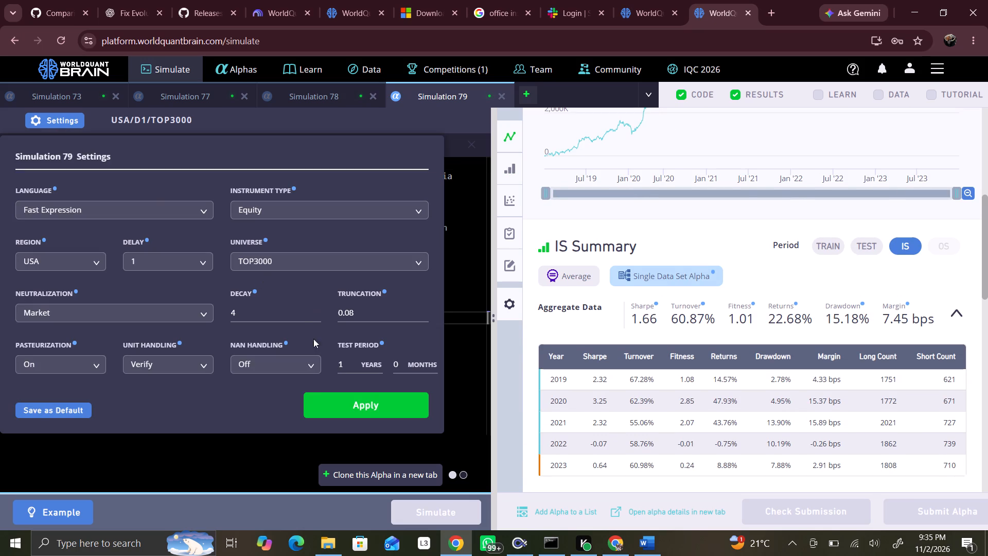
pyautogui.tripleClick(315, 308)
pyautogui.click(315, 308)
pyautogui.click(315, 308)
pyautogui.click(315, 308)
pyautogui.click(372, 402)
pyautogui.click(435, 503)
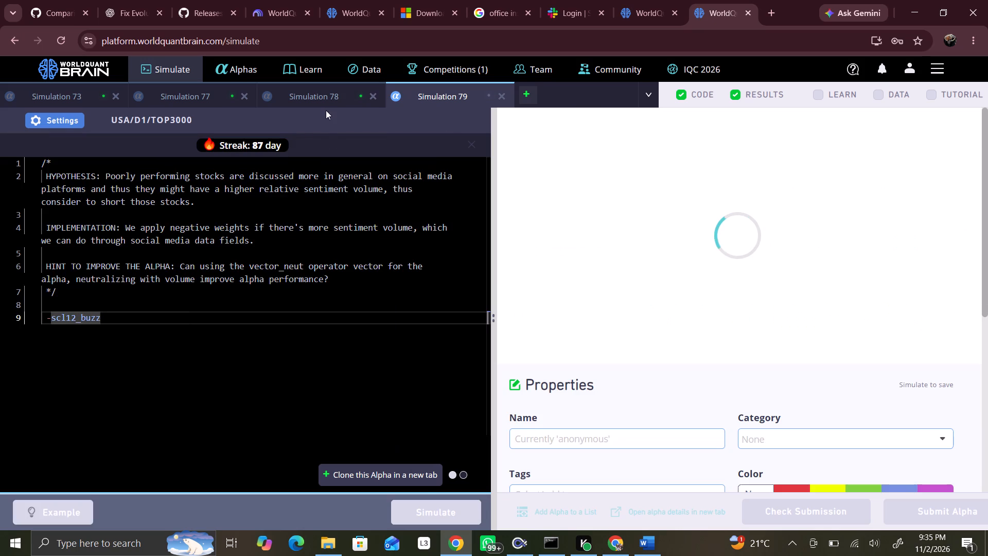
# Set the neutralization of Simulation 78 to Industry in its settings and re-simulate the alpha.
pyautogui.click(328, 94)
pyautogui.click(63, 121)
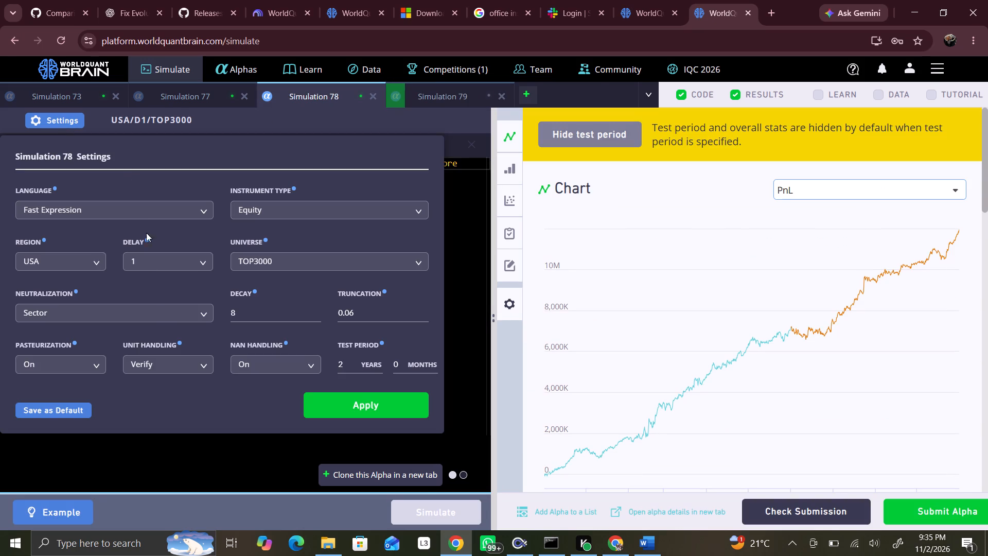
pyautogui.click(153, 318)
pyautogui.click(69, 357)
pyautogui.click(75, 310)
pyautogui.click(65, 392)
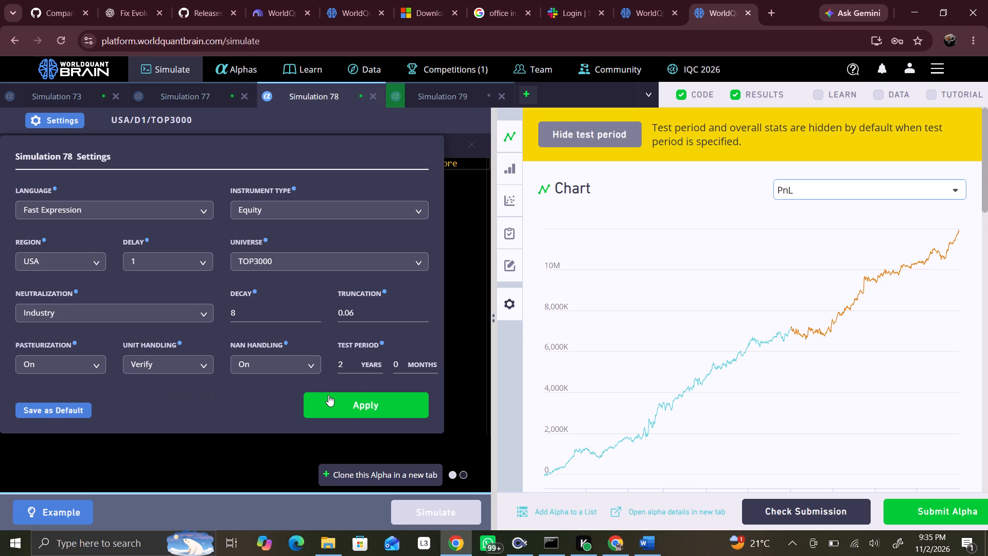
pyautogui.click(358, 403)
pyautogui.click(437, 507)
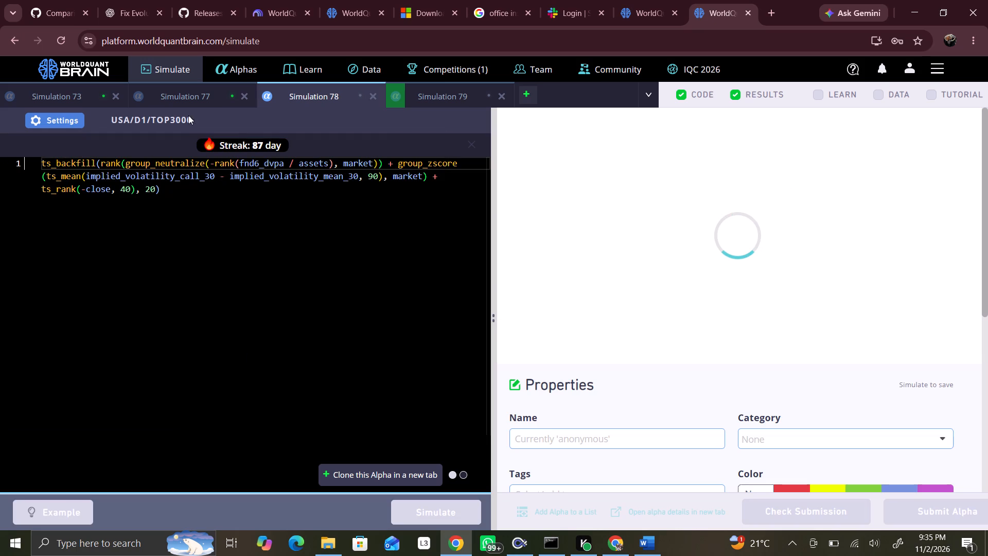
# Set the decay of Simulation 77 to 4 in its settings and re-simulate the alpha.
pyautogui.click(188, 98)
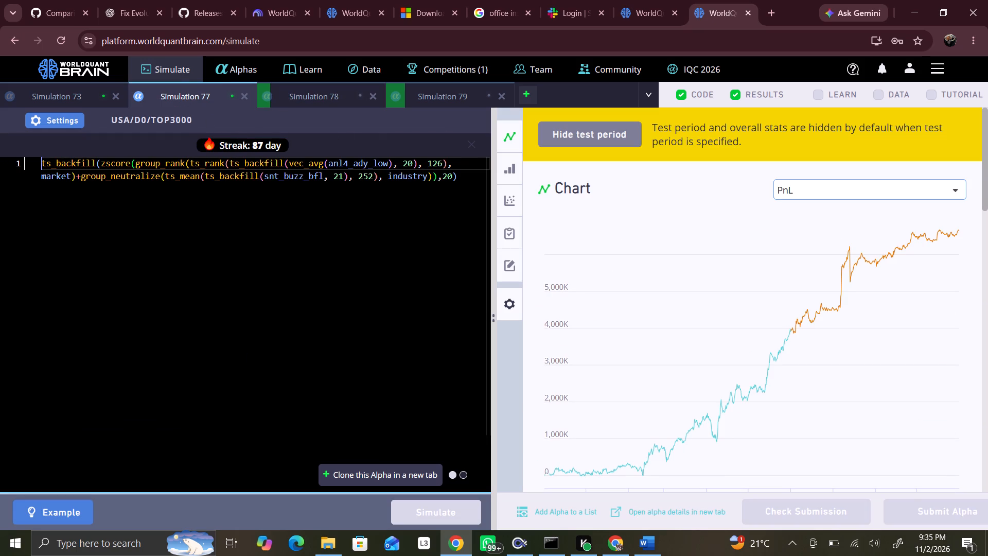
pyautogui.click(65, 115)
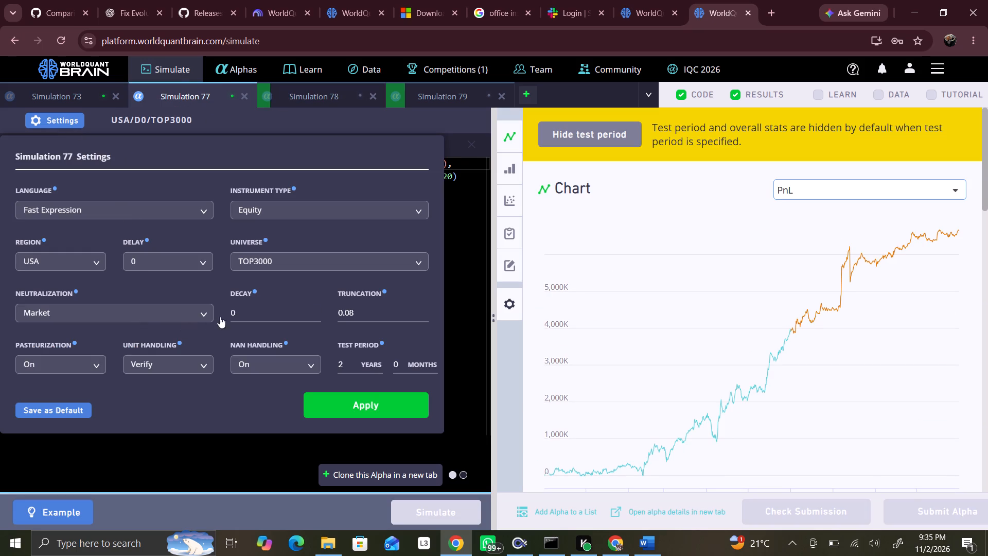
pyautogui.click(249, 306)
pyautogui.press('BackSpace')
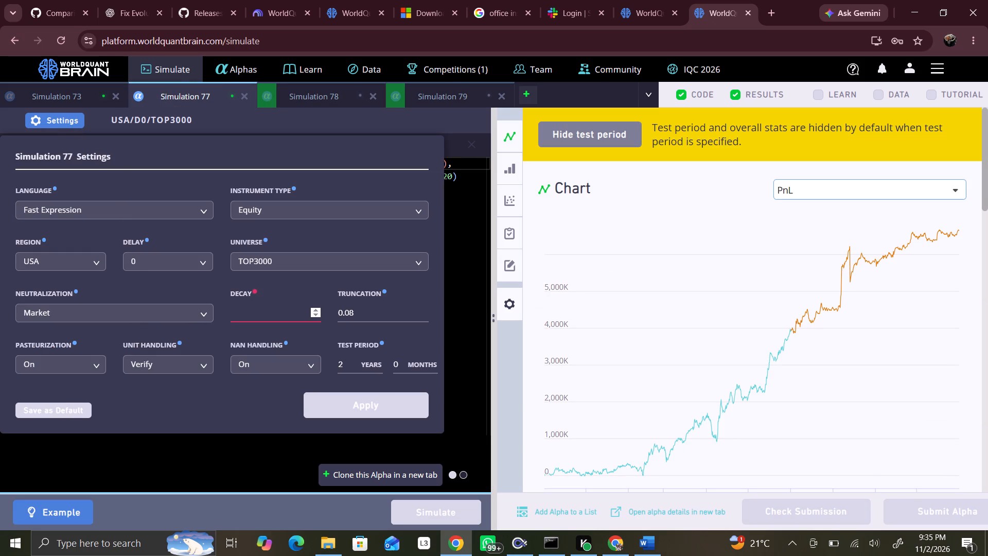
pyautogui.press('4')
pyautogui.click(370, 413)
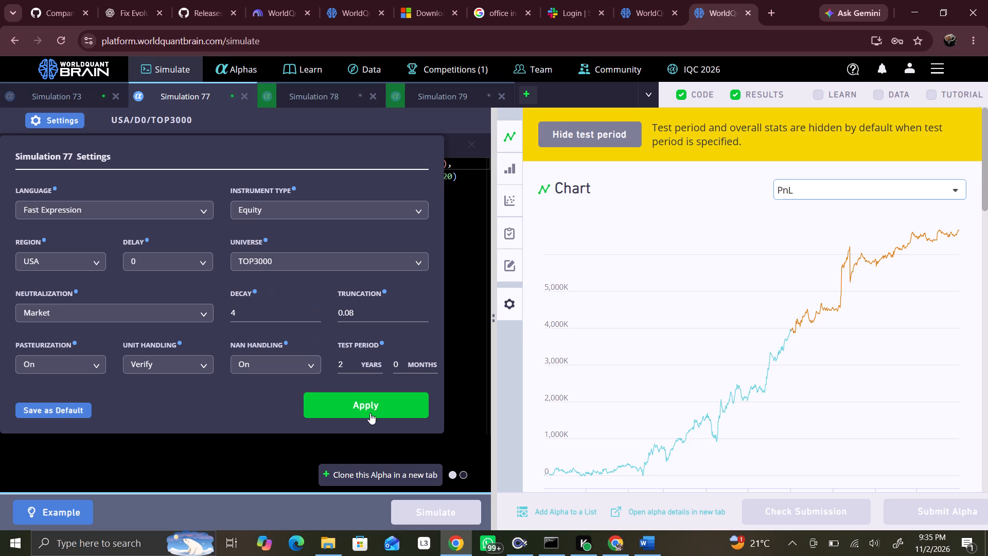
pyautogui.click(433, 510)
pyautogui.scroll(-2, 781, 307)
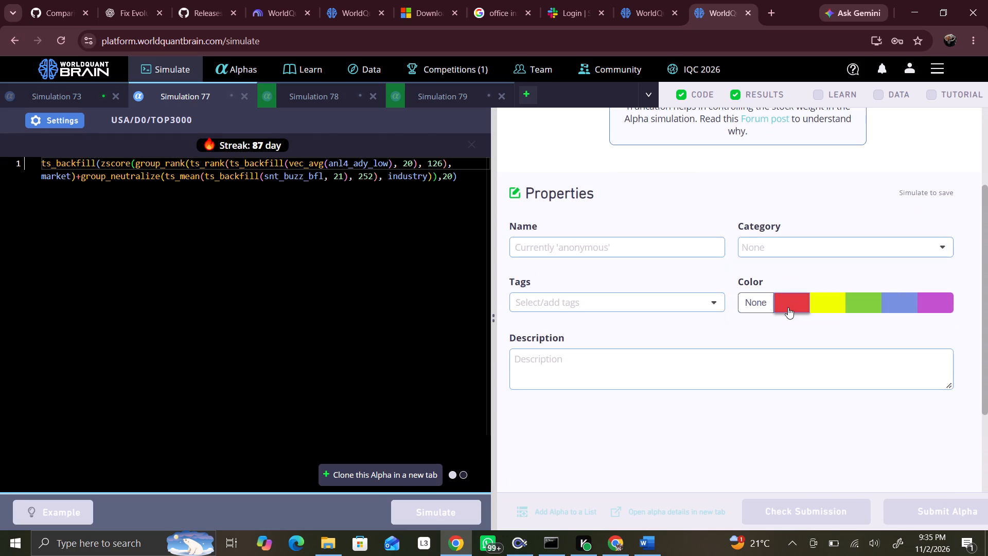
pyautogui.scroll(3, 788, 308)
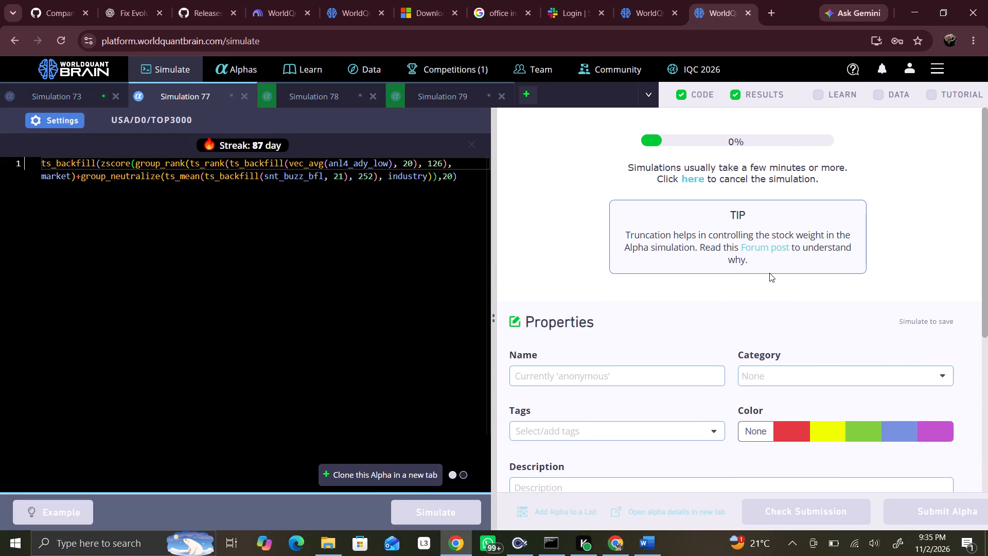
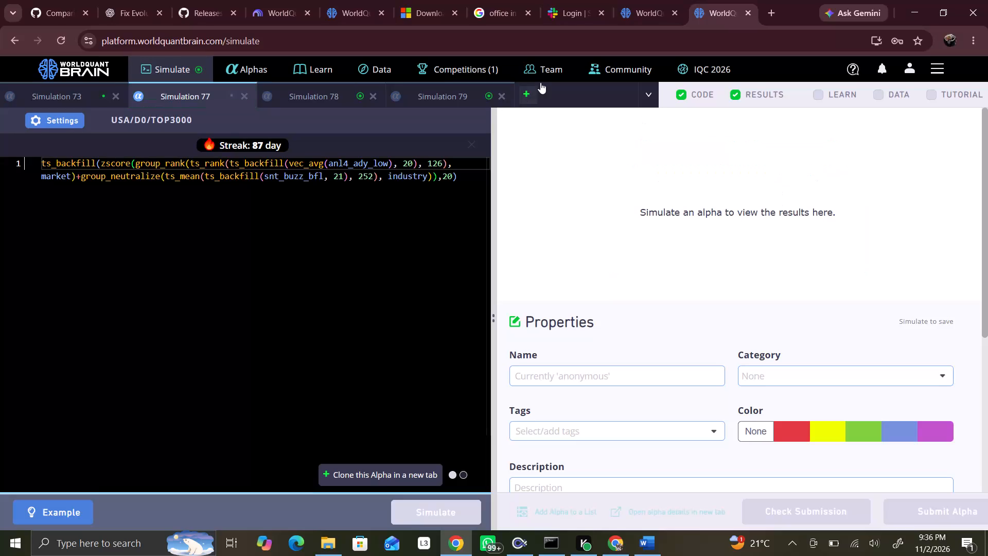
# Reveal the test period for Simulation 78 and examine its IS-period summary.
pyautogui.click(337, 93)
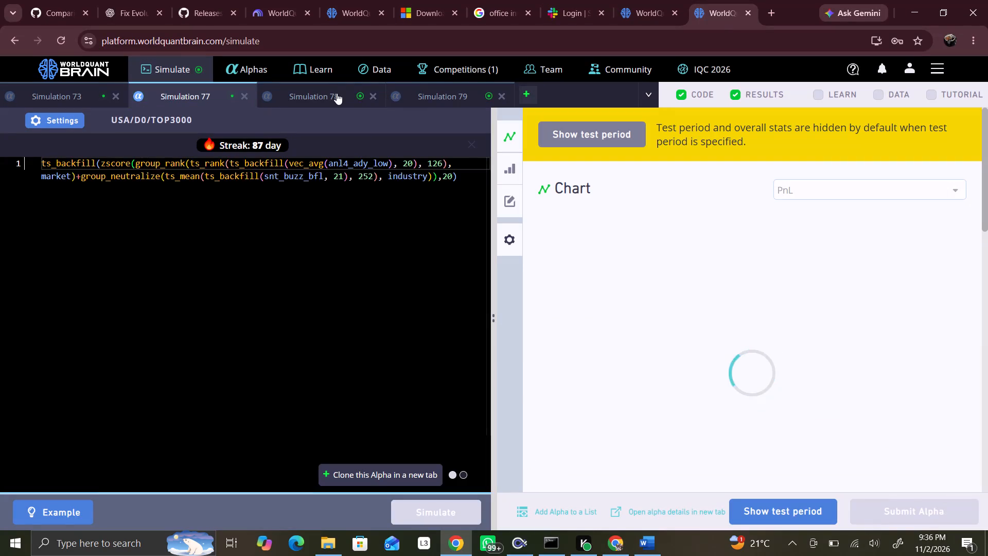
pyautogui.click(786, 503)
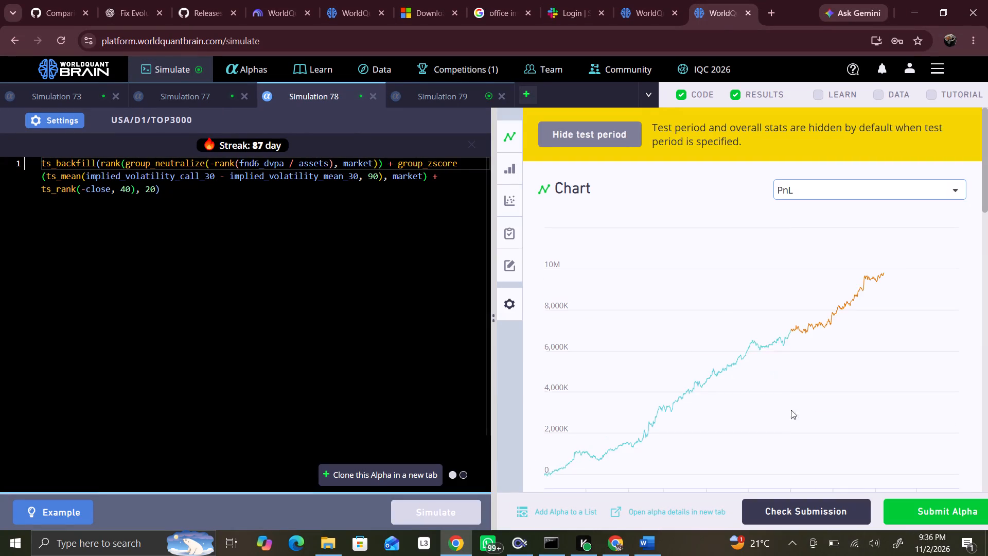
pyautogui.scroll(-3, 793, 402)
pyautogui.click(911, 374)
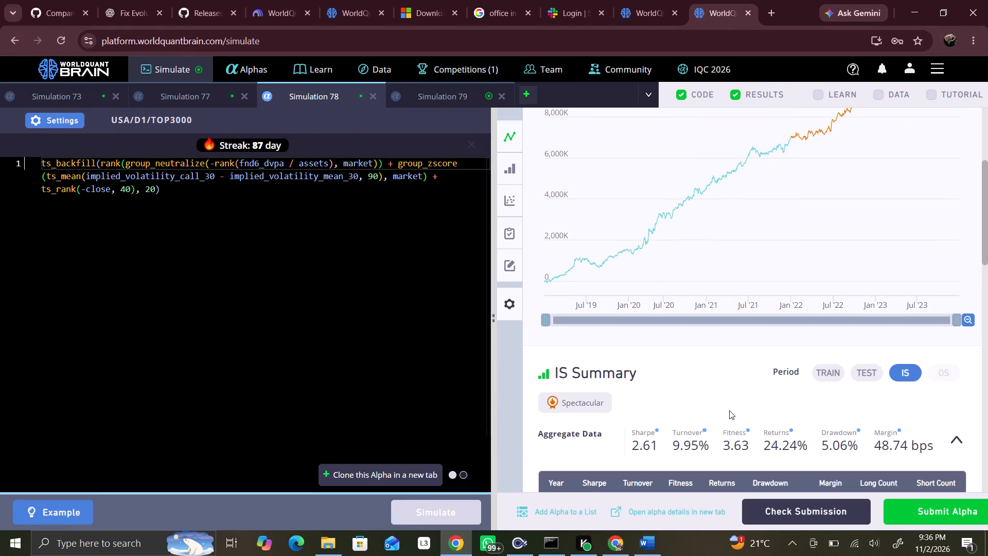
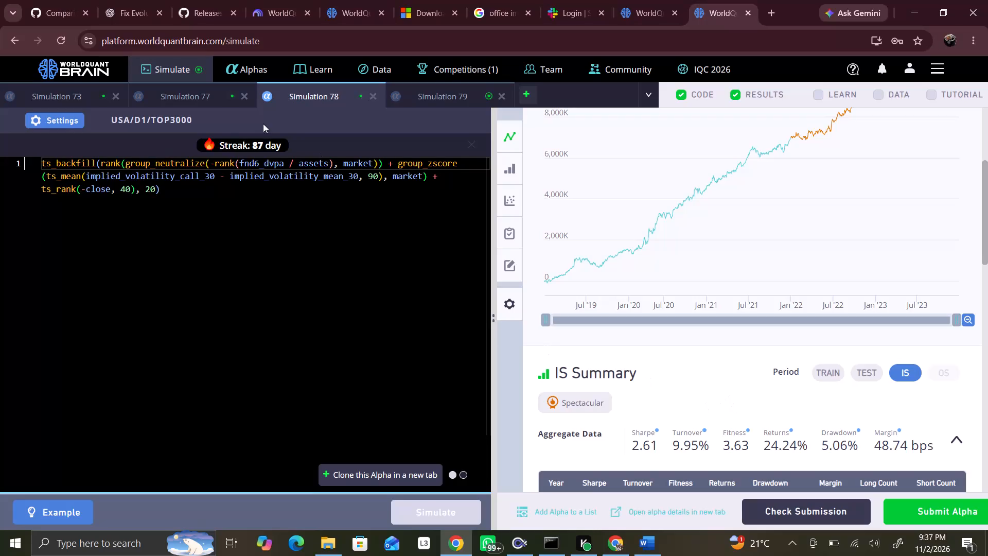
# Reveal the test period for Simulation 77 and examine its IS-period summary and failed IS test.
pyautogui.click(212, 102)
pyautogui.scroll(-1, 681, 321)
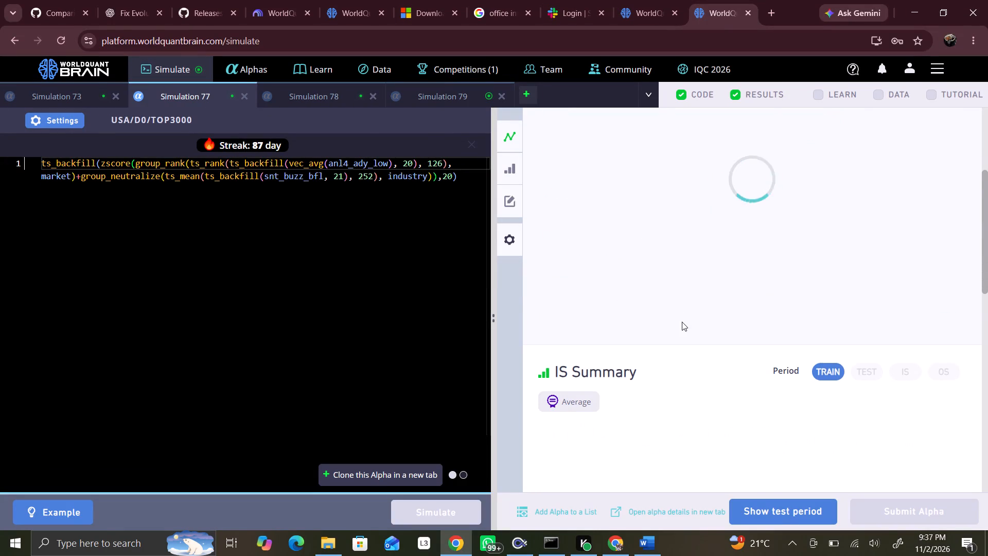
pyautogui.scroll(-1, 682, 322)
pyautogui.click(784, 515)
pyautogui.scroll(1, 787, 409)
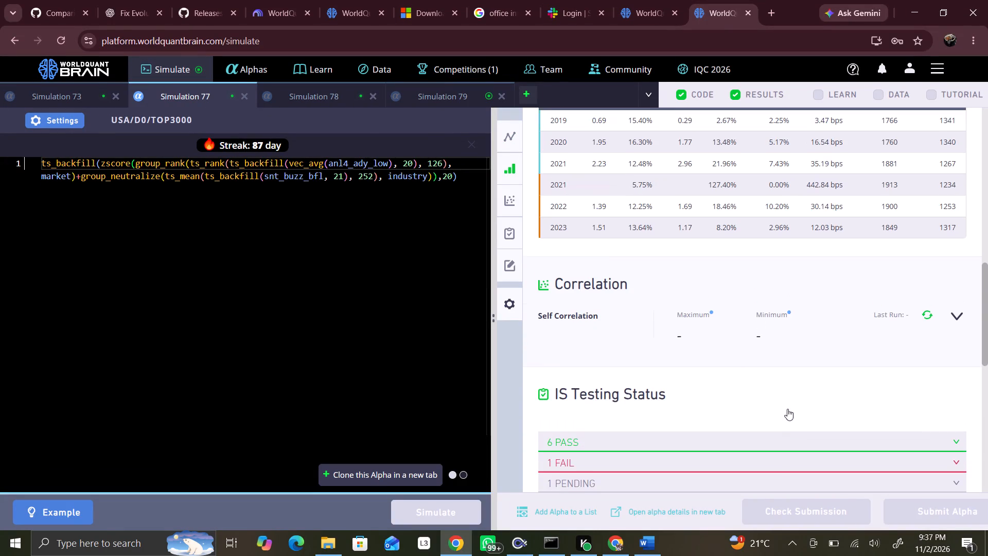
pyautogui.scroll(4, 787, 409)
pyautogui.click(908, 238)
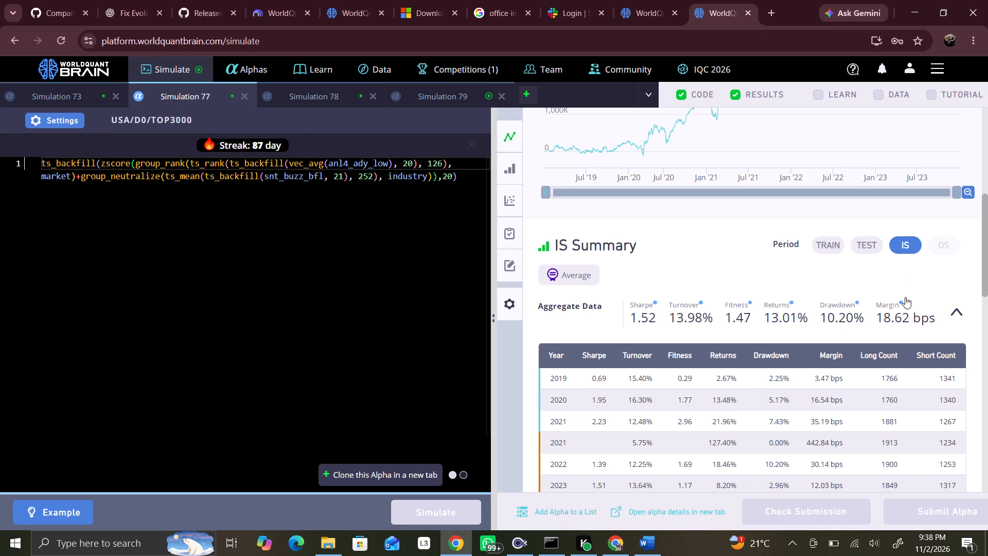
pyautogui.scroll(-4, 905, 297)
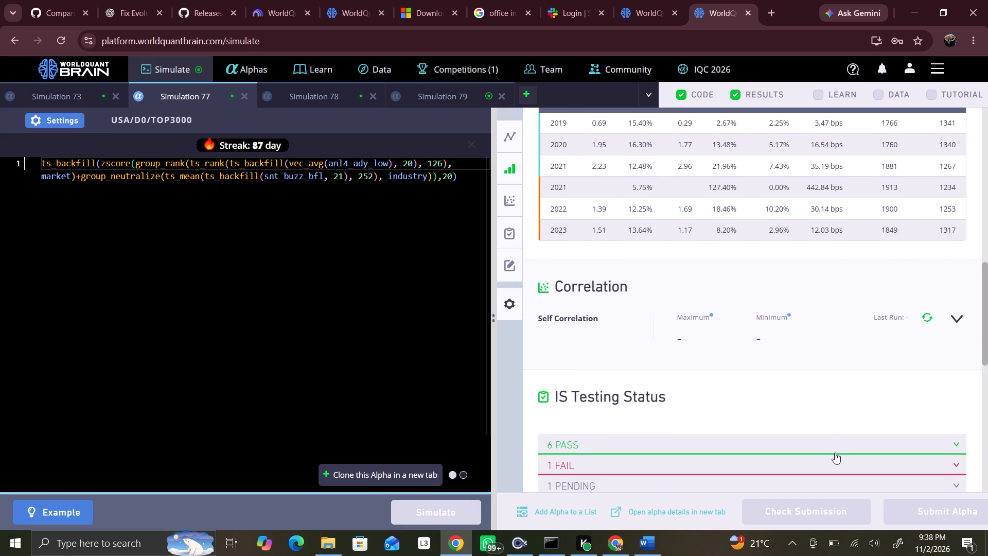
pyautogui.click(834, 453)
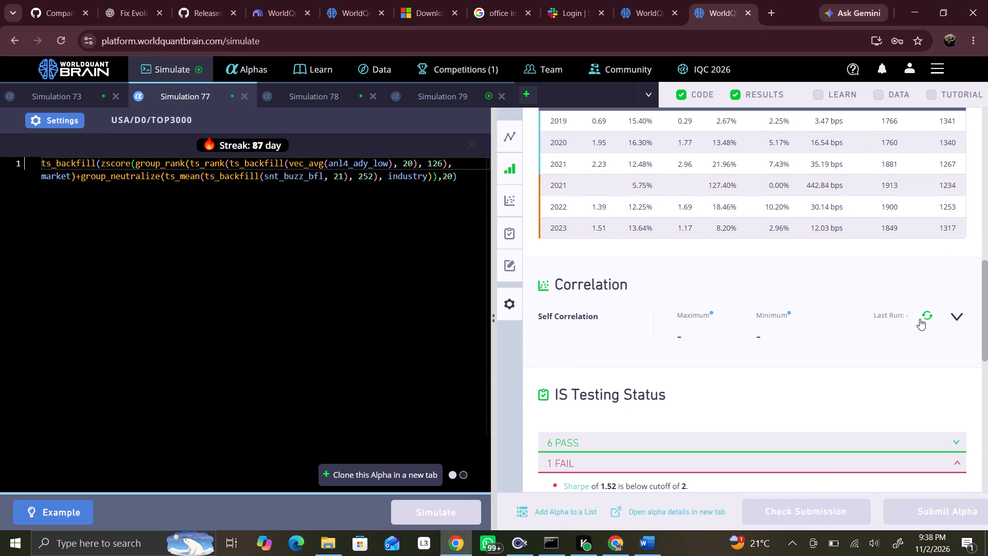
# Run the self-correlation check for Simulation 77 and review its correlation and yearly results.
pyautogui.click(922, 316)
pyautogui.scroll(3, 895, 374)
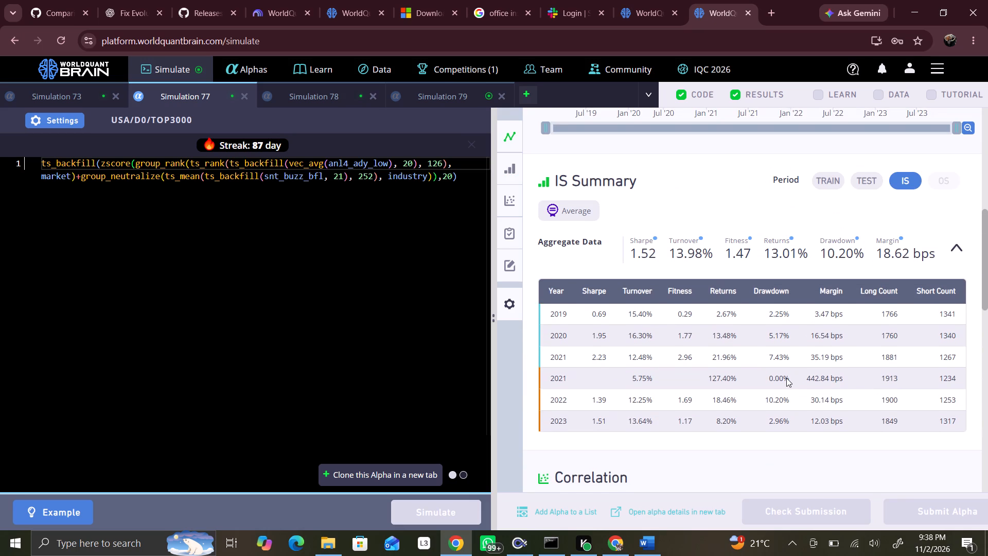
pyautogui.scroll(-2, 786, 378)
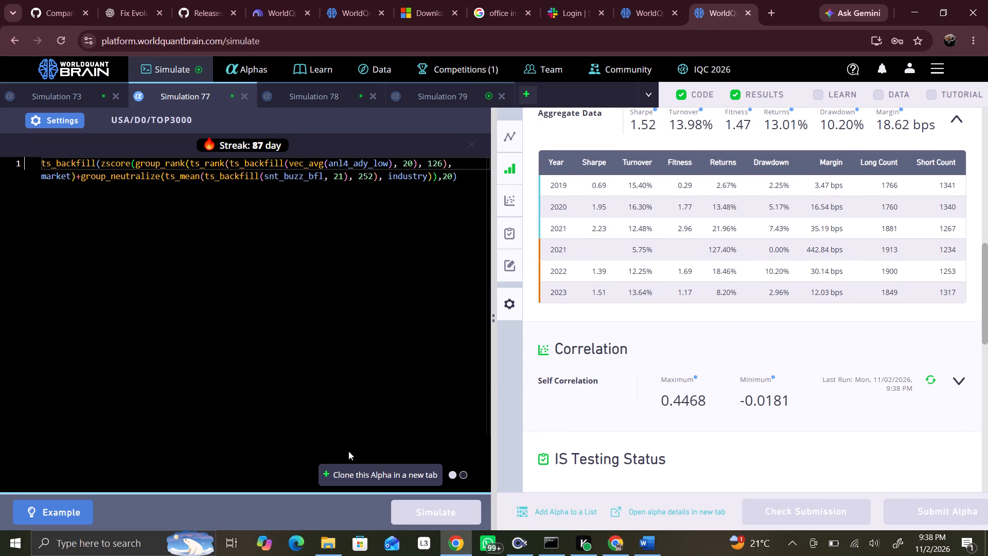
# Clone Simulation 77's alpha in a new tab, set its decay to 2, and simulate it.
pyautogui.moveTo(368, 470); pyautogui.dragTo(365, 464)
pyautogui.click(55, 122)
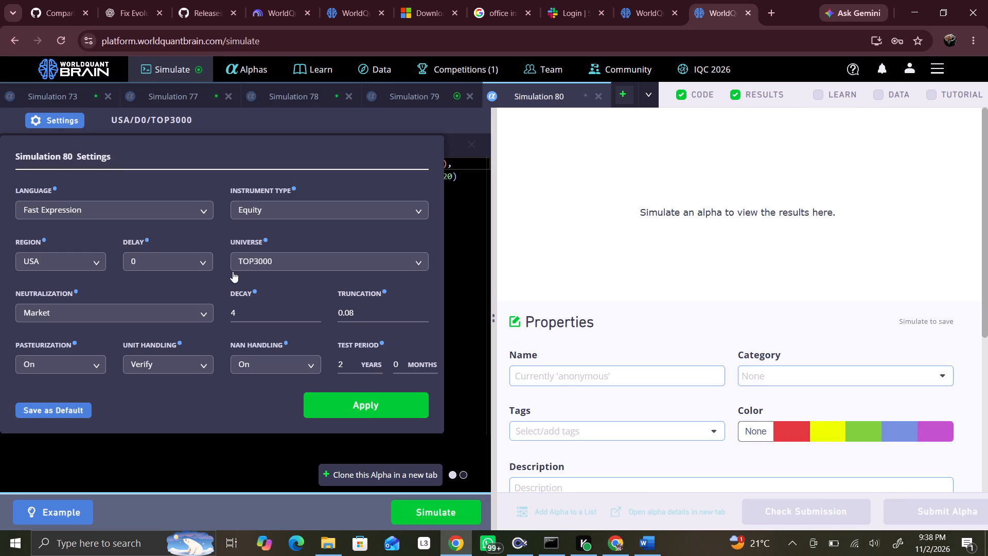
pyautogui.click(263, 304)
pyautogui.press('BackSpace')
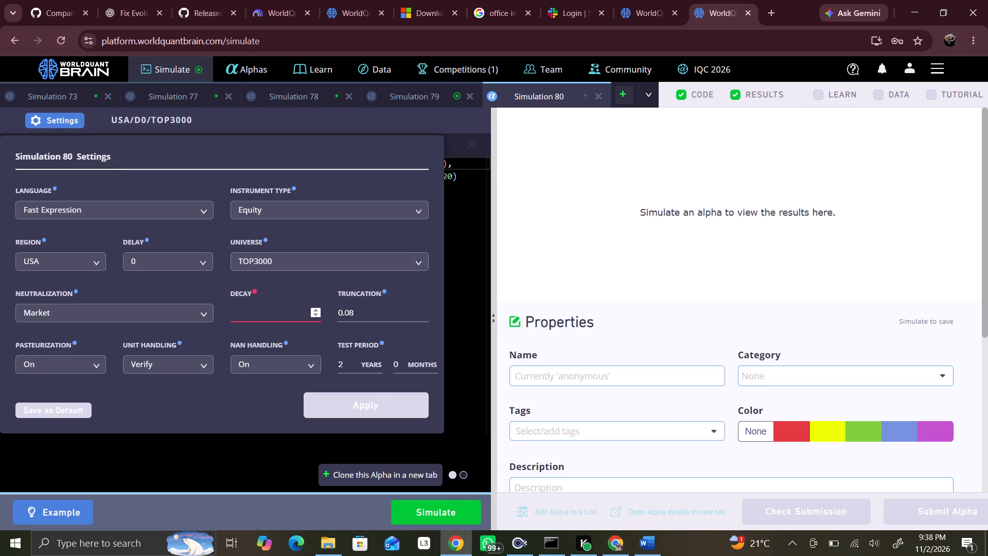
pyautogui.press('2')
pyautogui.click(409, 397)
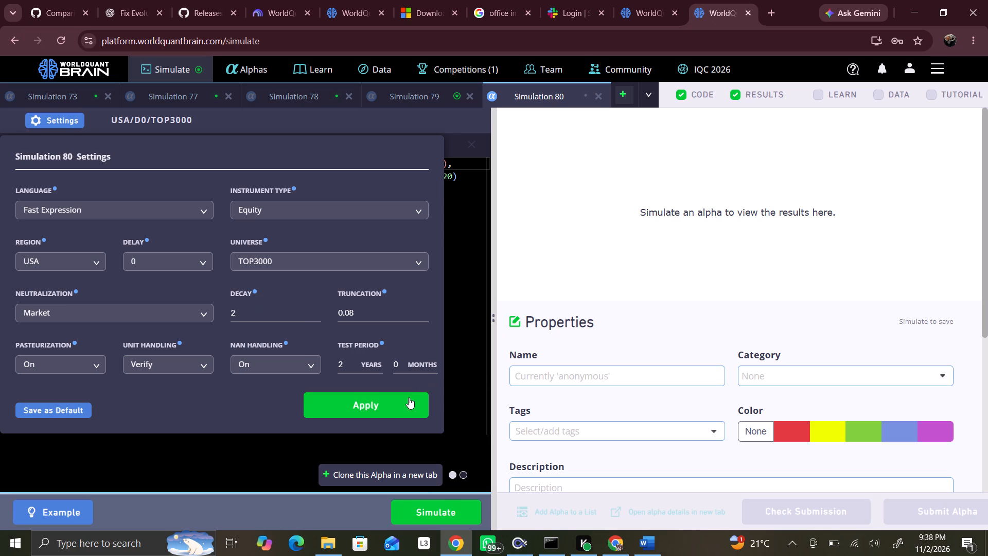
pyautogui.click(416, 504)
# Clone Simulation 80's alpha in a new tab and apply a decay of 6.
pyautogui.click(398, 474)
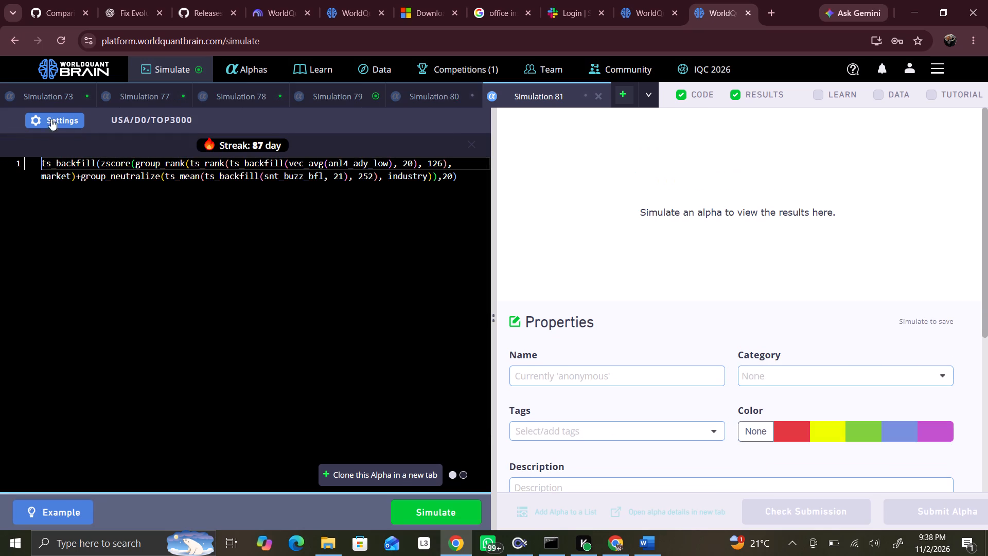
pyautogui.click(43, 117)
pyautogui.click(263, 314)
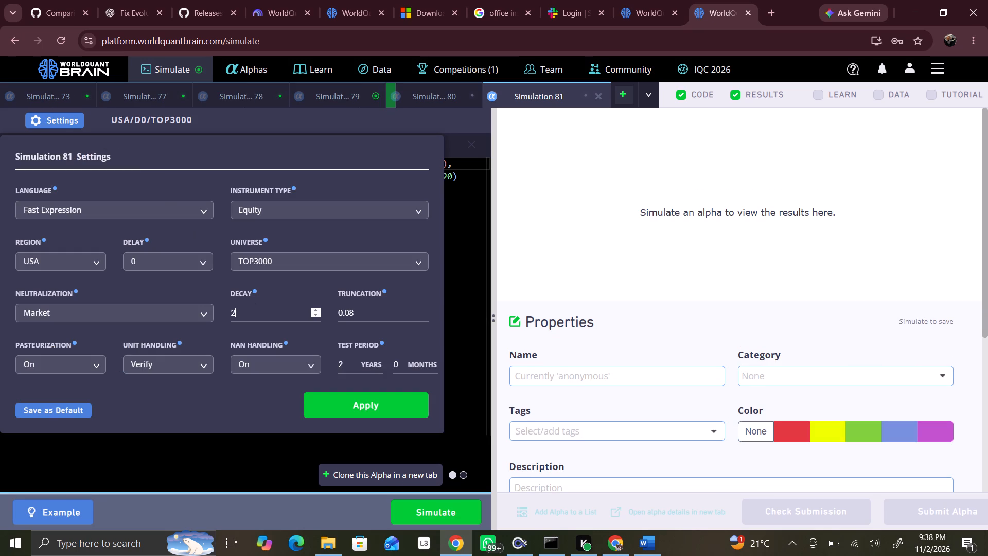
pyautogui.press('BackSpace')
pyautogui.press('6')
pyautogui.click(406, 410)
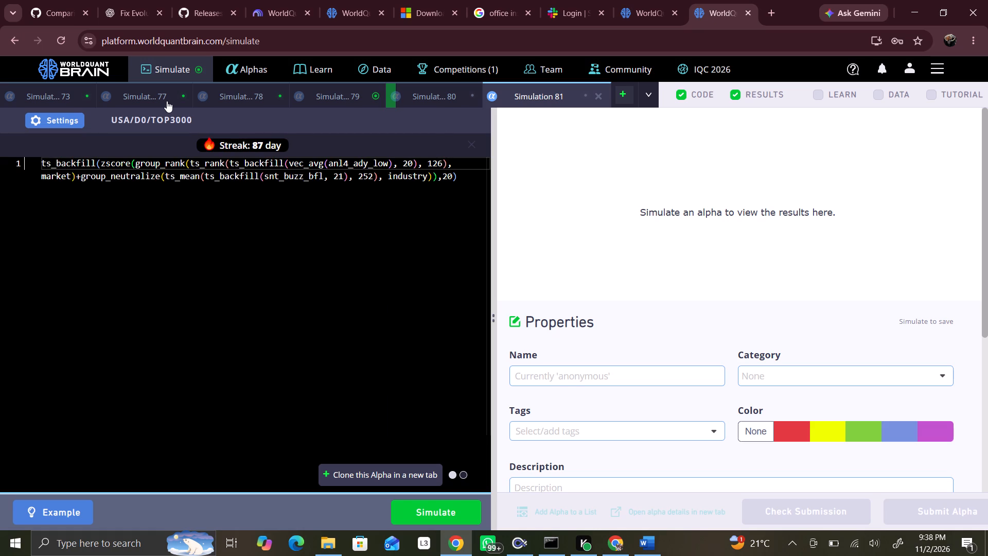
# Close Simulation 78.
pyautogui.click(213, 96)
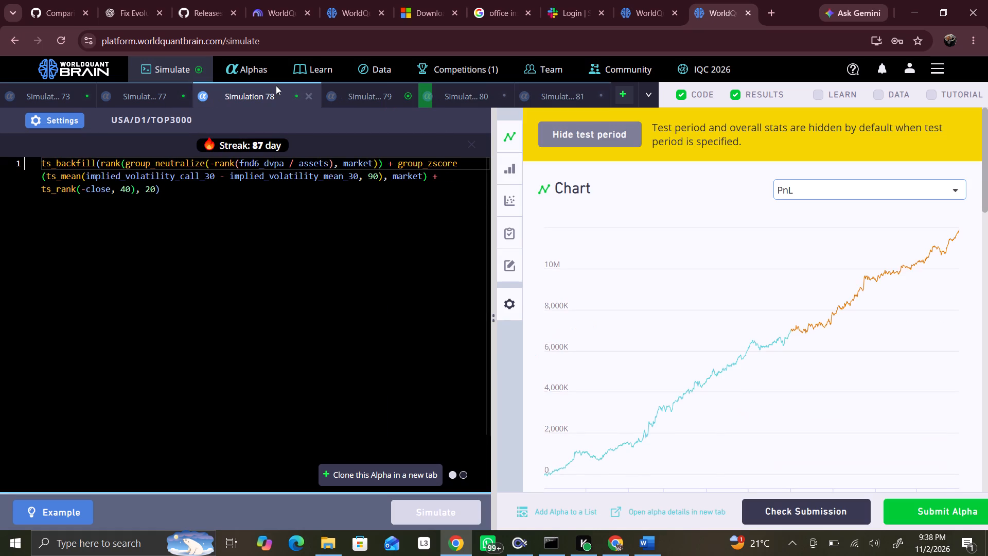
pyautogui.click(309, 95)
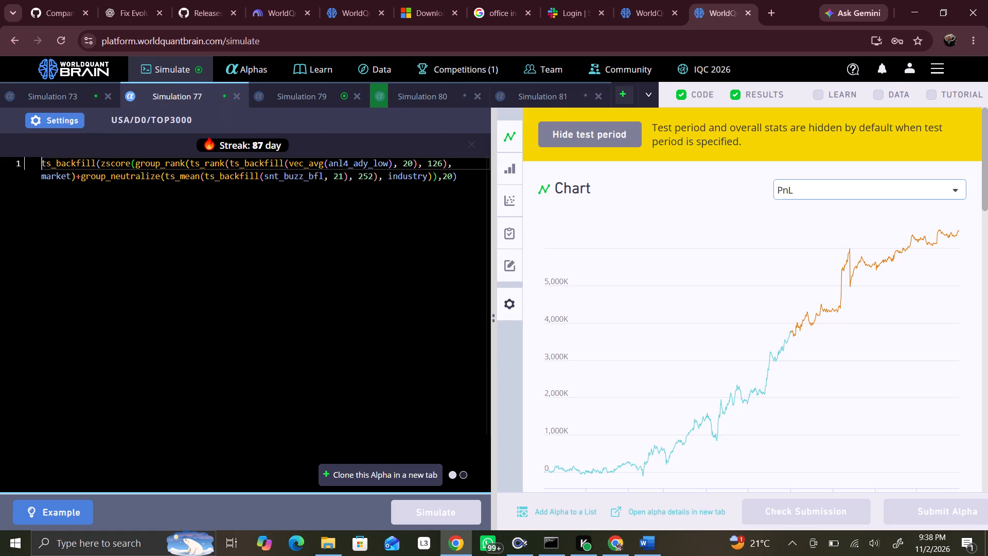
# Clone Simulation 77's alpha in a new tab, change the ts_rank window to 120, and simulate it.
pyautogui.click(417, 467)
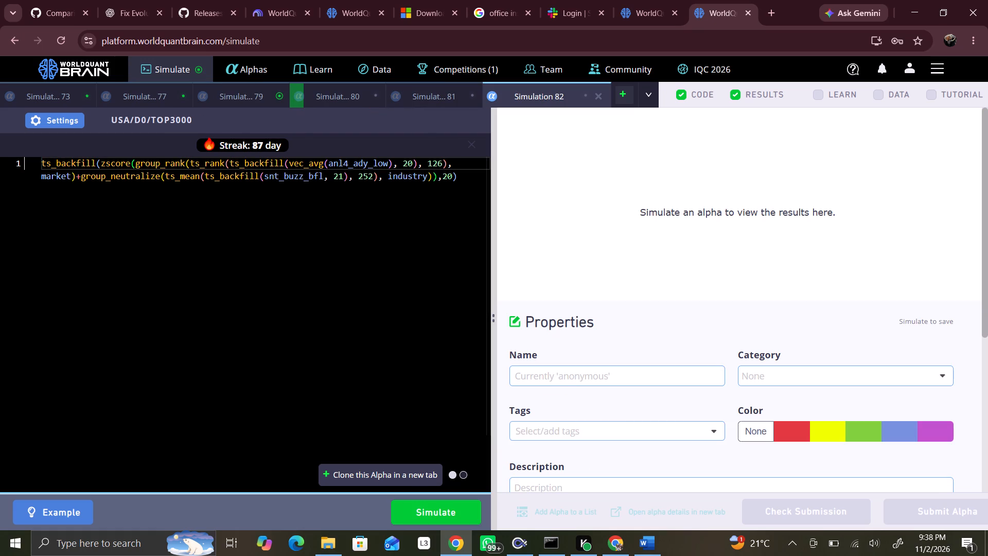
pyautogui.click(443, 161)
pyautogui.press('BackSpace')
pyautogui.press('0')
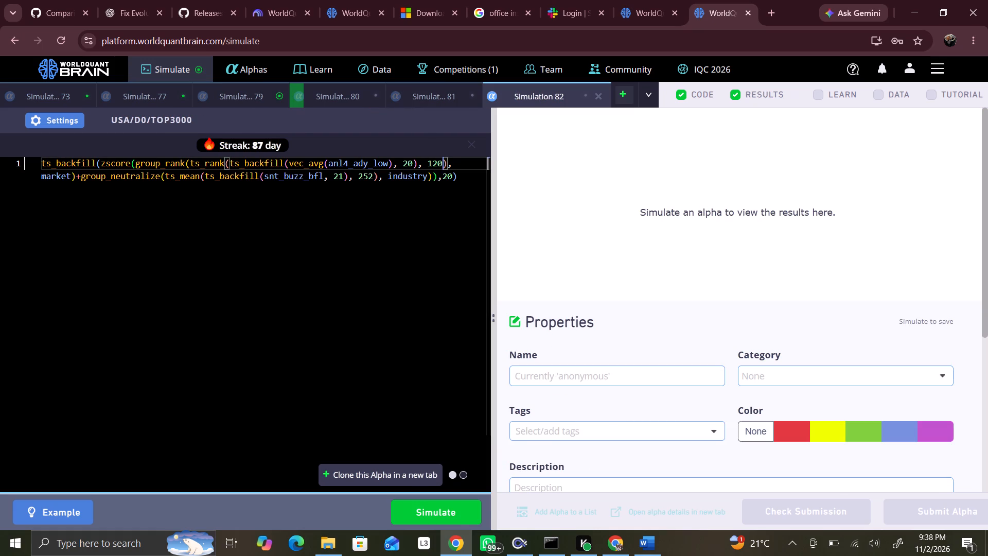
pyautogui.click(454, 517)
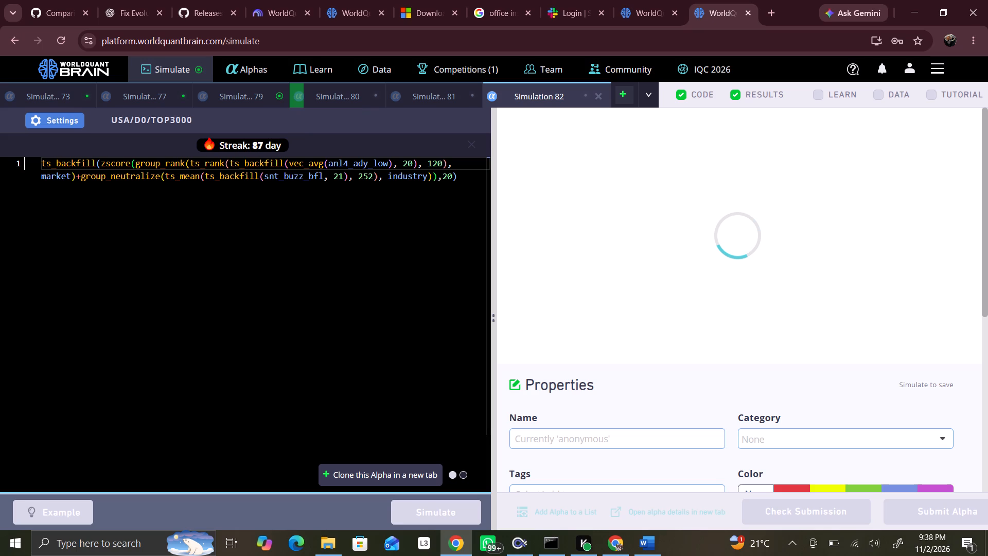
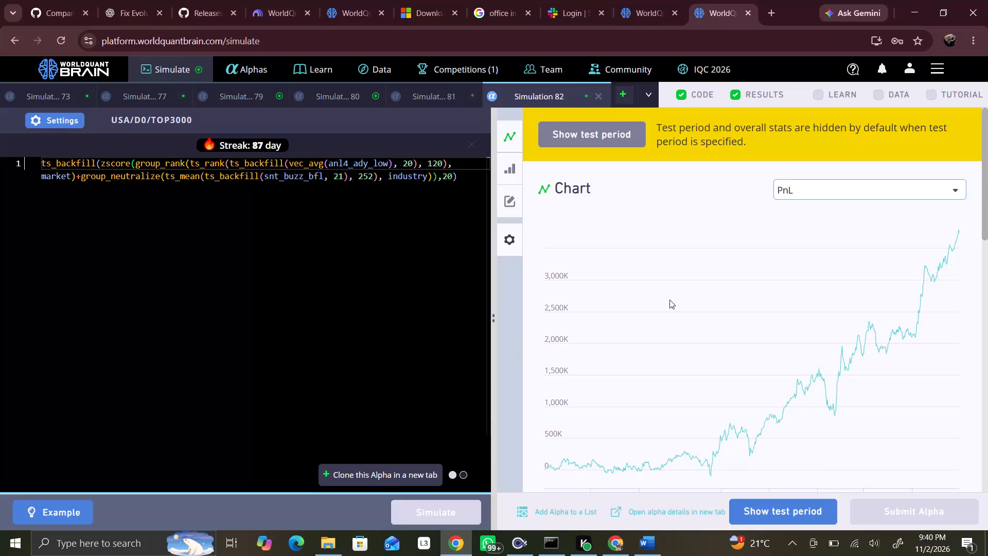
# Reveal the test period for Simulation 82 and examine its IS-period summary of aggregate and yearly statistics.
pyautogui.scroll(-1, 811, 269)
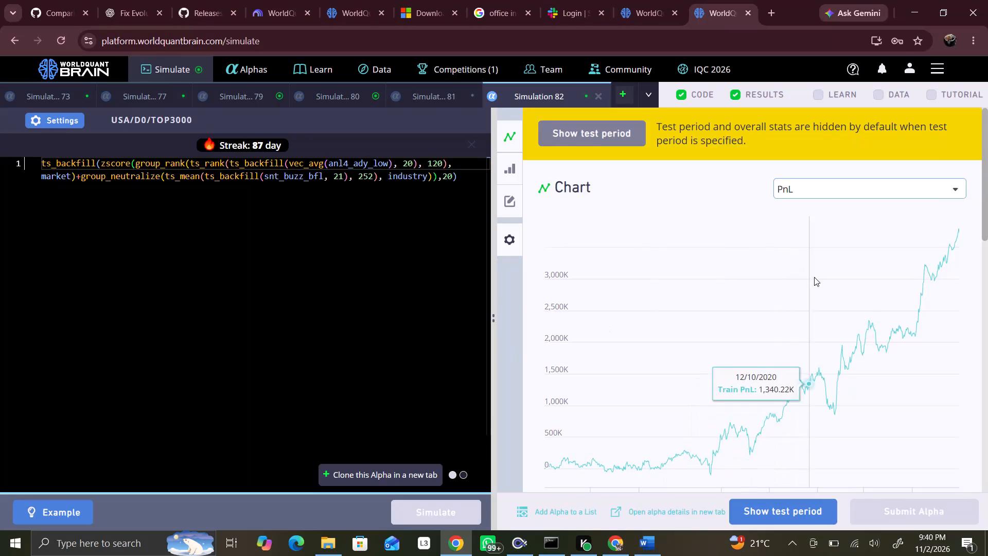
pyautogui.scroll(-2, 779, 461)
pyautogui.click(800, 516)
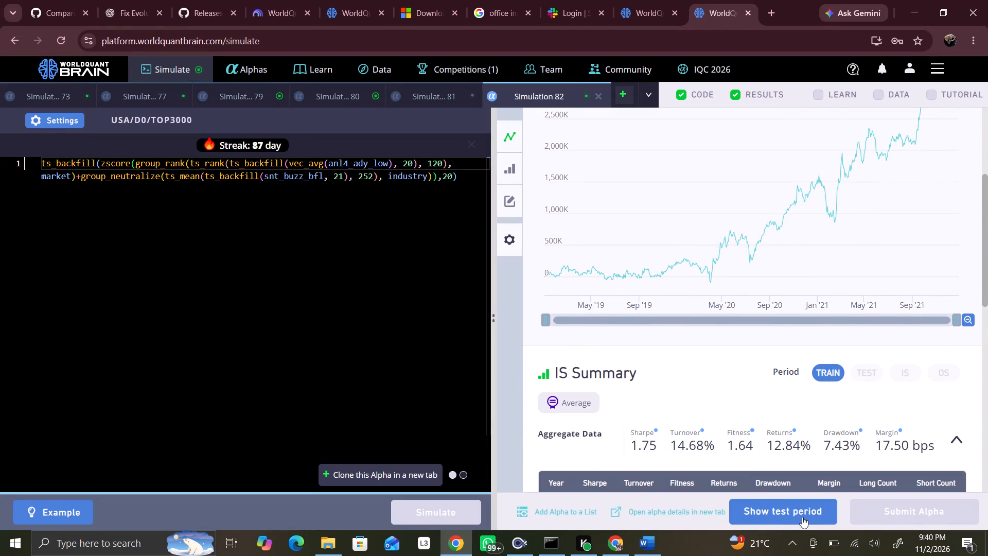
pyautogui.click(907, 381)
pyautogui.click(908, 374)
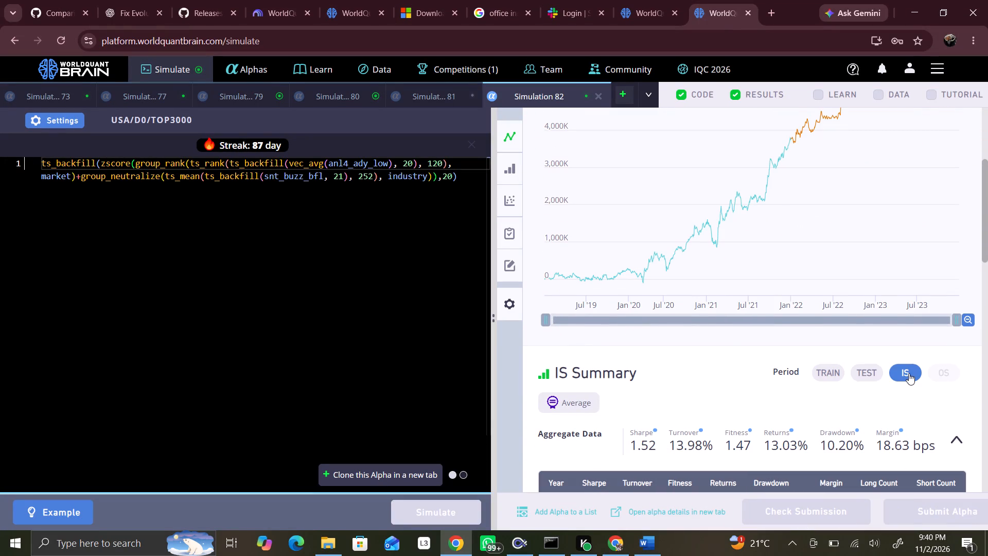
pyautogui.scroll(-2, 832, 378)
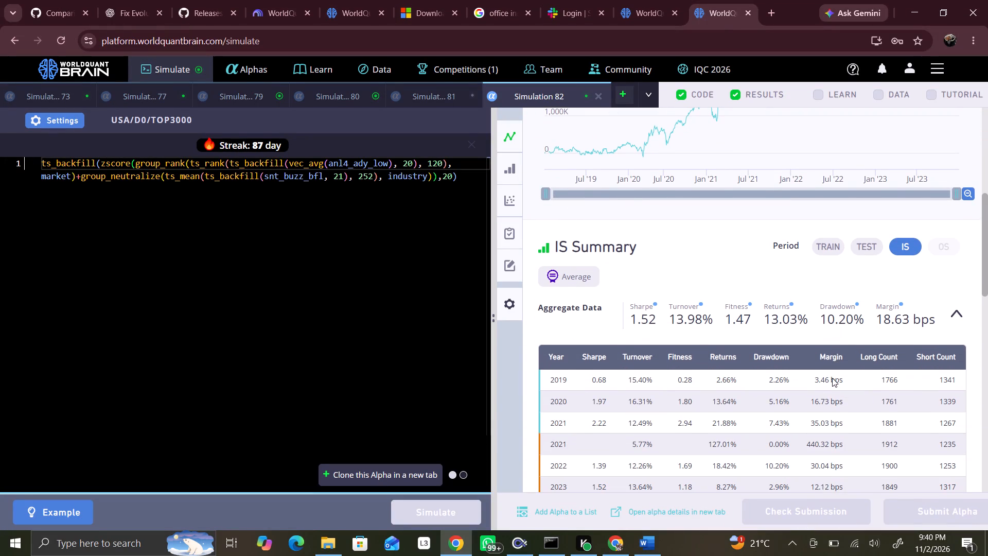
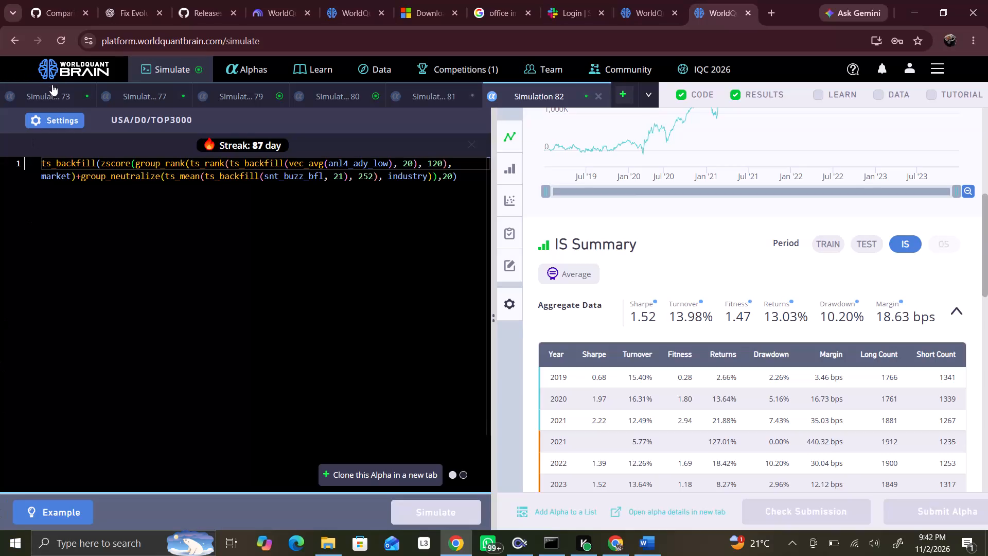
# Close the Simulation 79 tab.
pyautogui.click(232, 103)
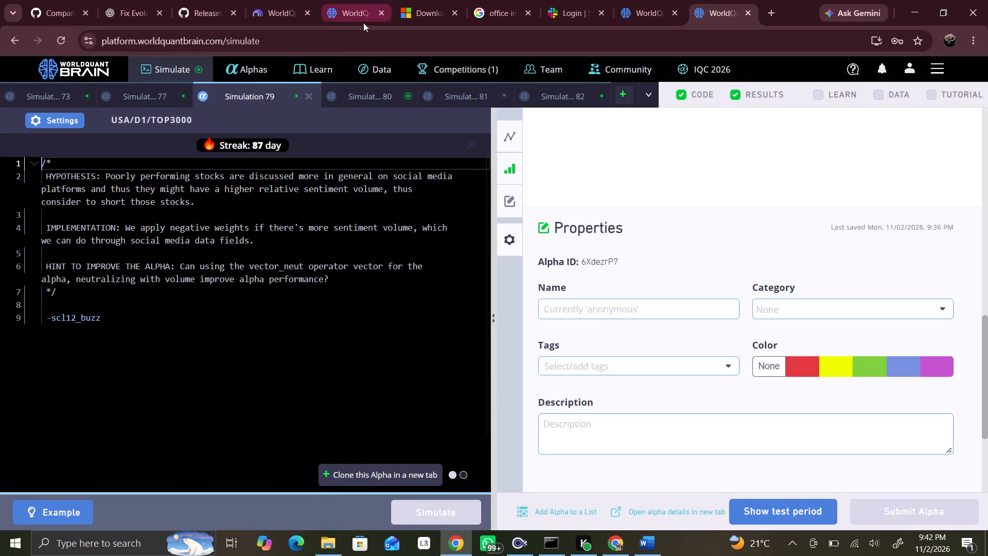
pyautogui.click(308, 98)
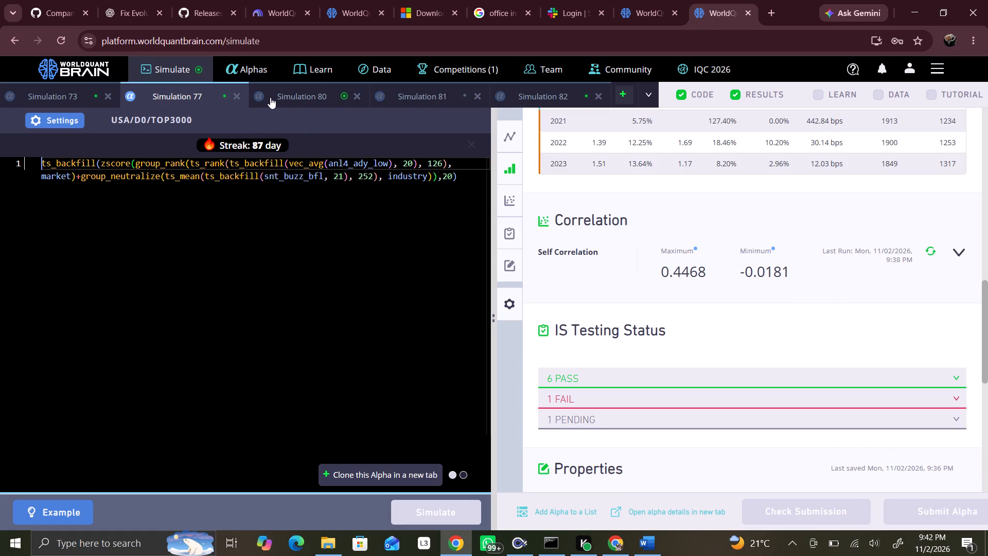
# Reveal the test period for Simulation 80 and examine its IS-period summary and simulation settings.
pyautogui.click(308, 103)
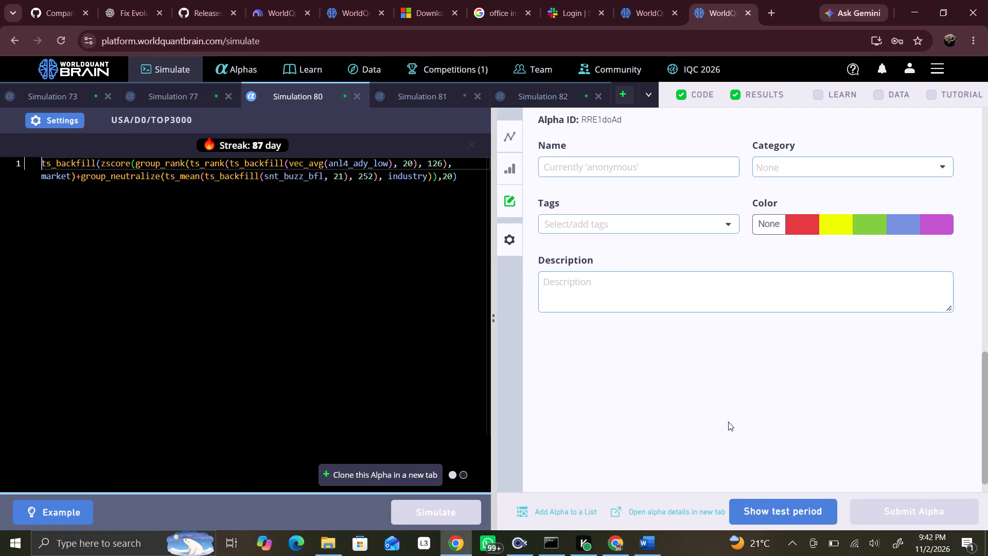
pyautogui.click(765, 500)
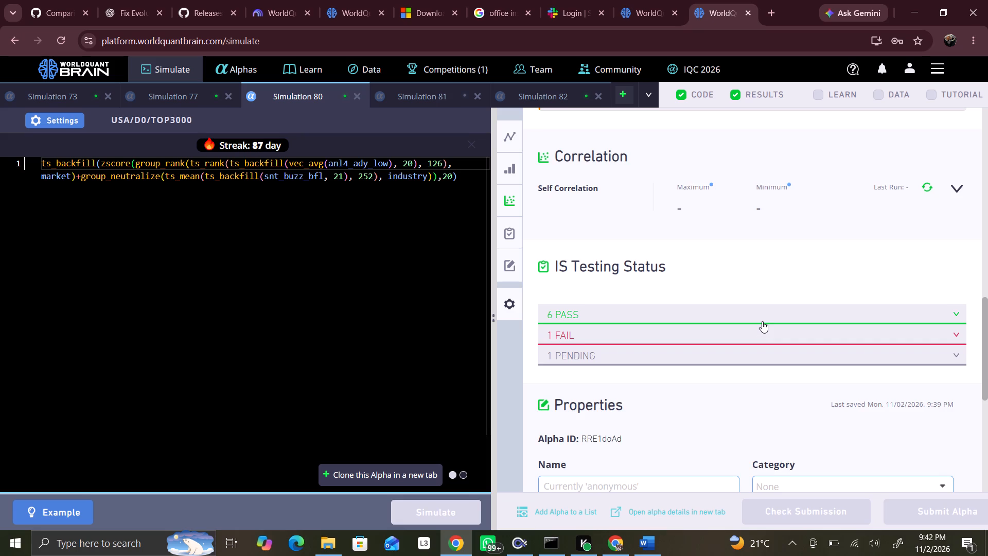
pyautogui.scroll(5, 762, 321)
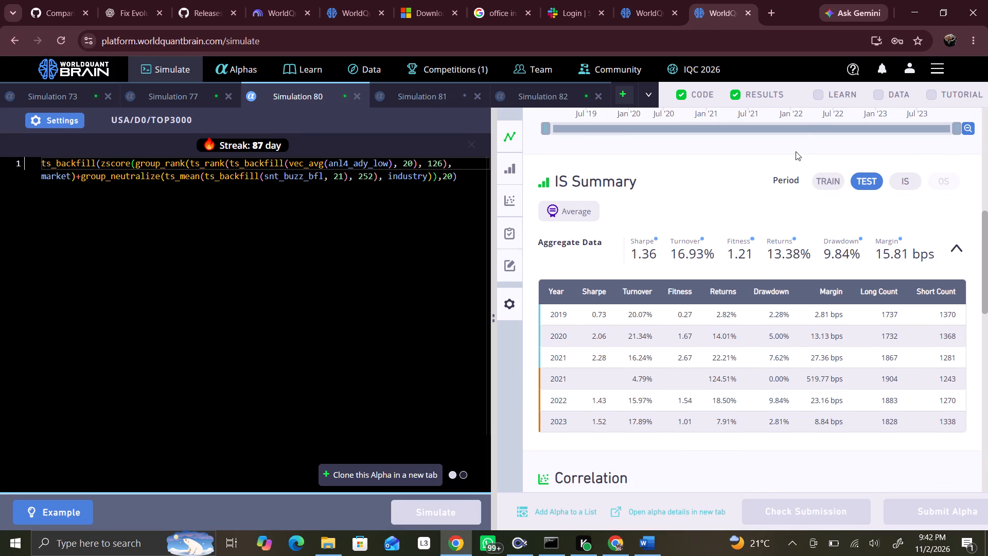
pyautogui.click(905, 169)
pyautogui.click(907, 179)
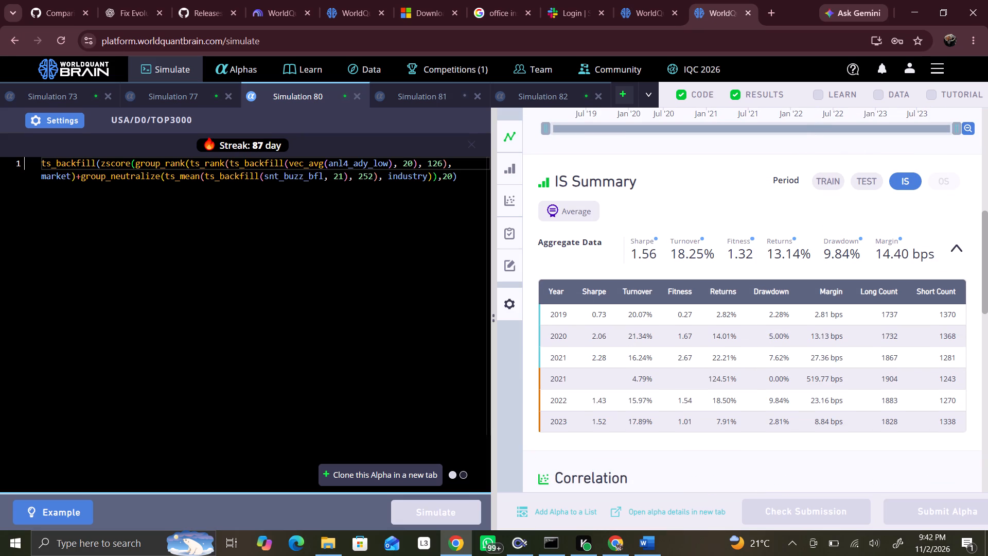
pyautogui.click(67, 119)
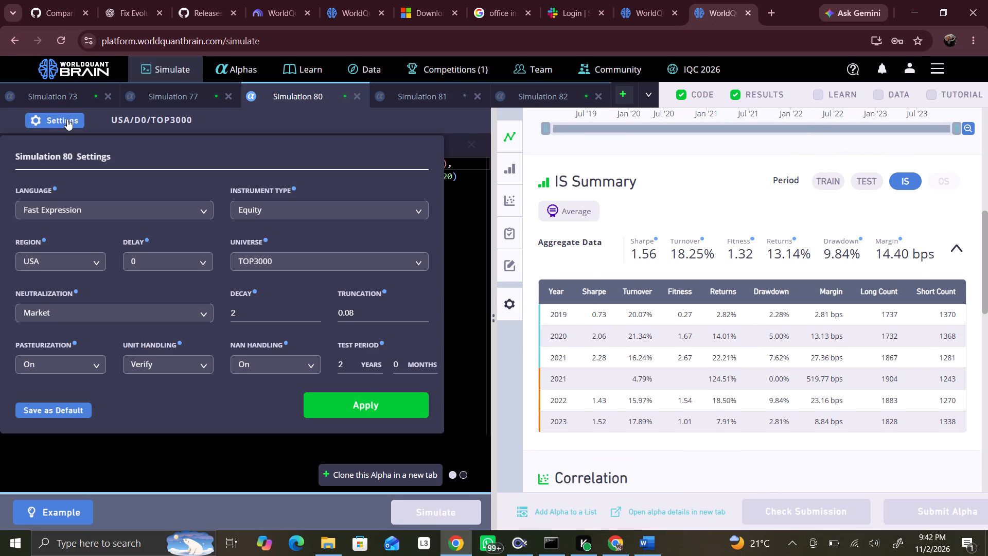
pyautogui.click(67, 119)
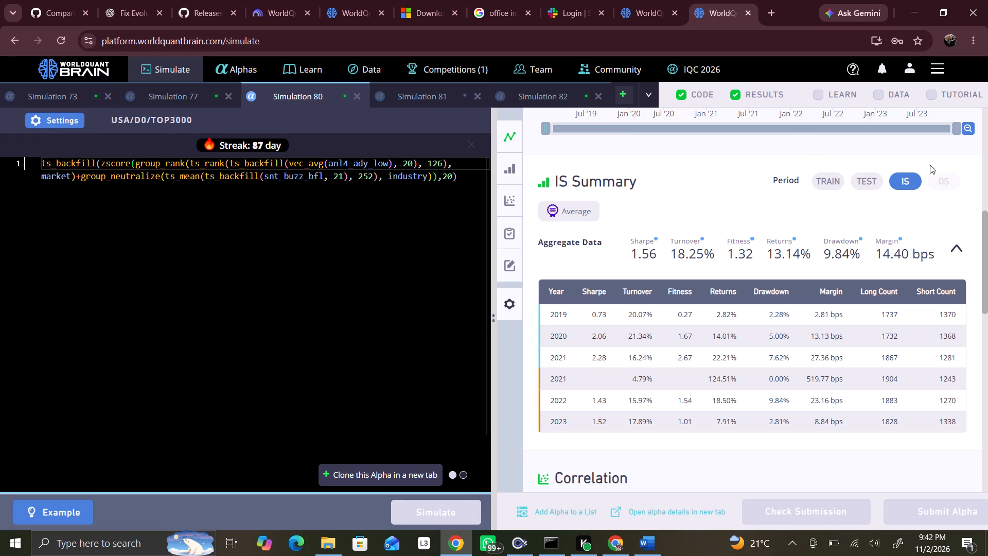
pyautogui.scroll(-4, 865, 236)
pyautogui.scroll(2, 865, 236)
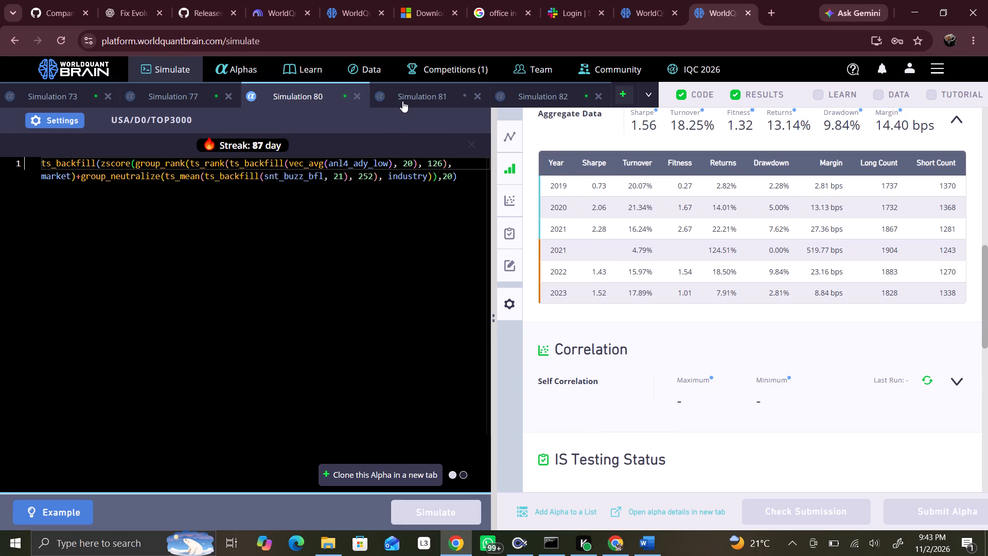
# Run the simulation of the alpha in Simulation 81.
pyautogui.click(402, 101)
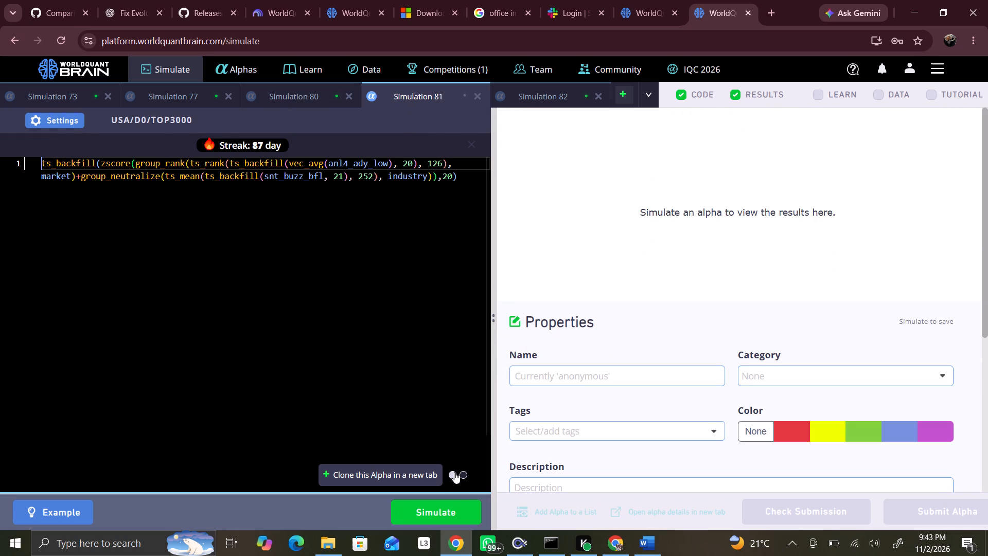
pyautogui.click(462, 504)
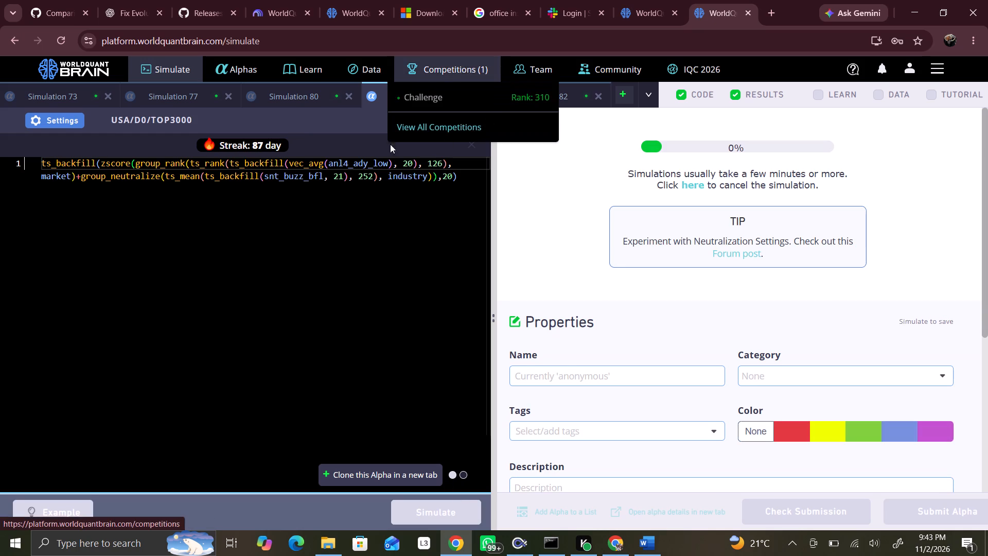
# Close the Simulation 82 tab.
pyautogui.click(598, 100)
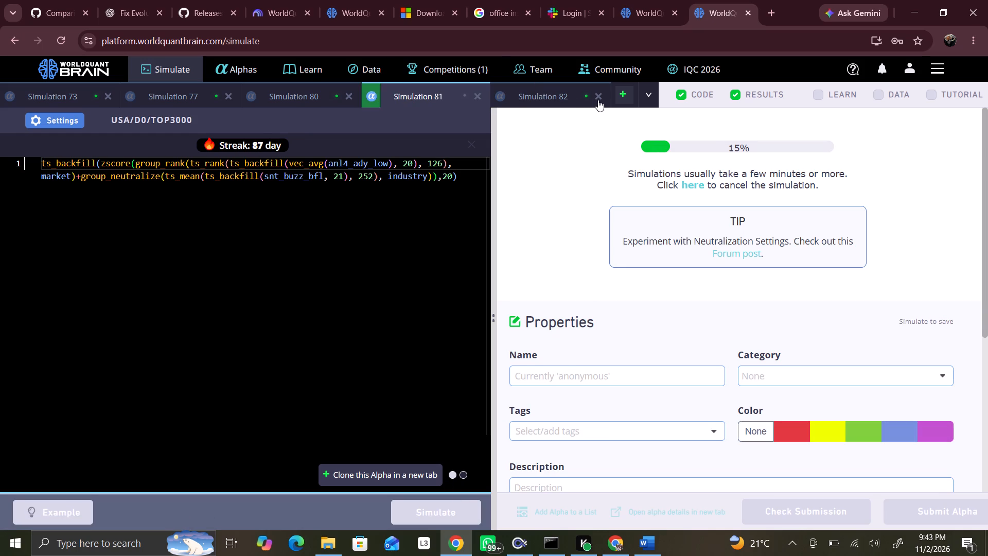
# Return to Simulation 80, review its IS-period summary and clone its alpha in a new tab.
pyautogui.click(314, 93)
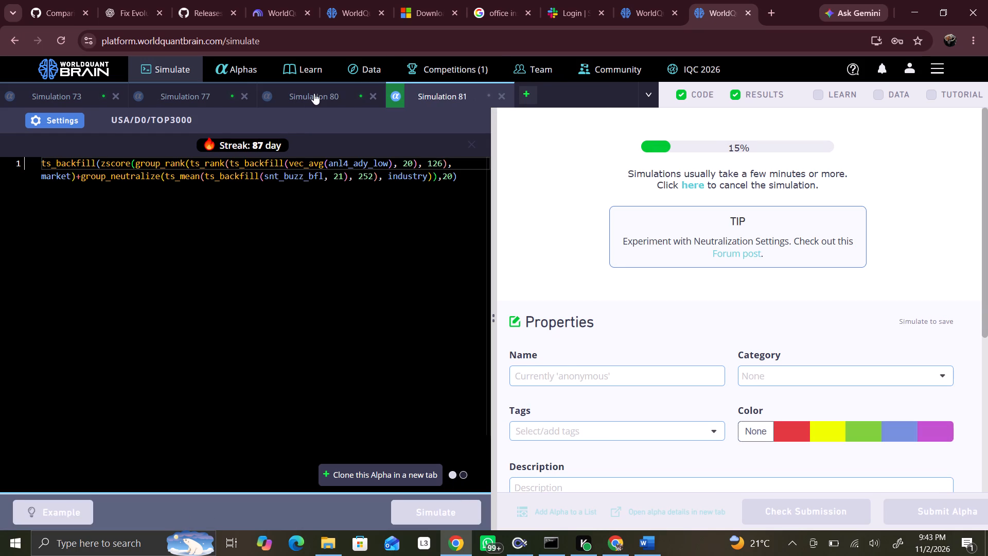
pyautogui.scroll(-4, 718, 480)
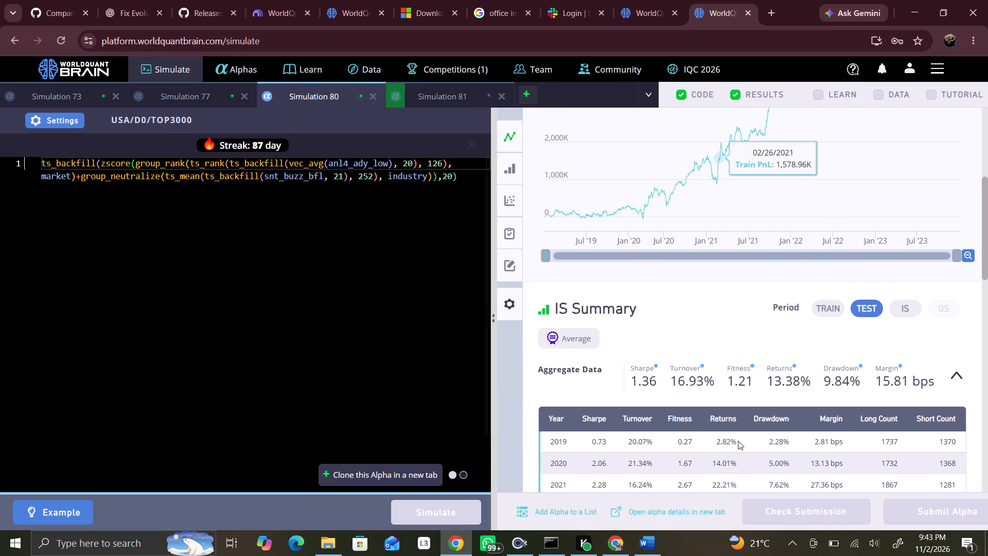
pyautogui.click(912, 306)
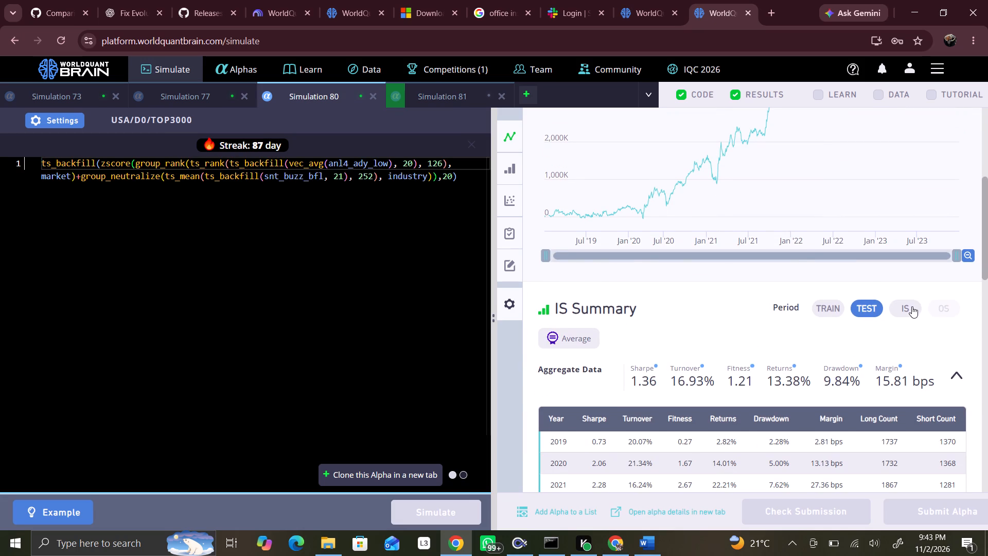
pyautogui.click(383, 472)
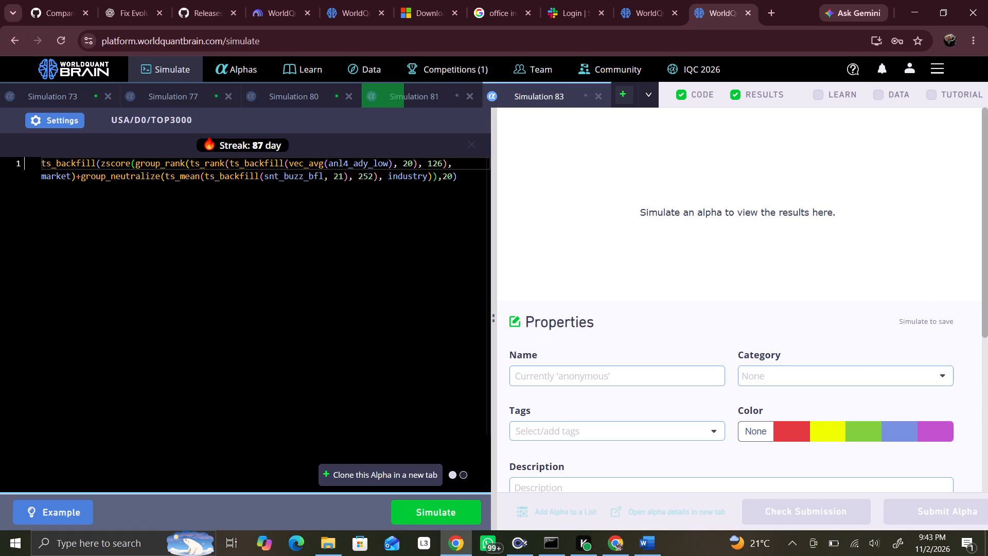
# Set the ts_rank lookback window to 130 in the cloned alpha's expression and simulate it.
pyautogui.click(440, 162)
pyautogui.press('BackSpace')
pyautogui.press('BackSpace')
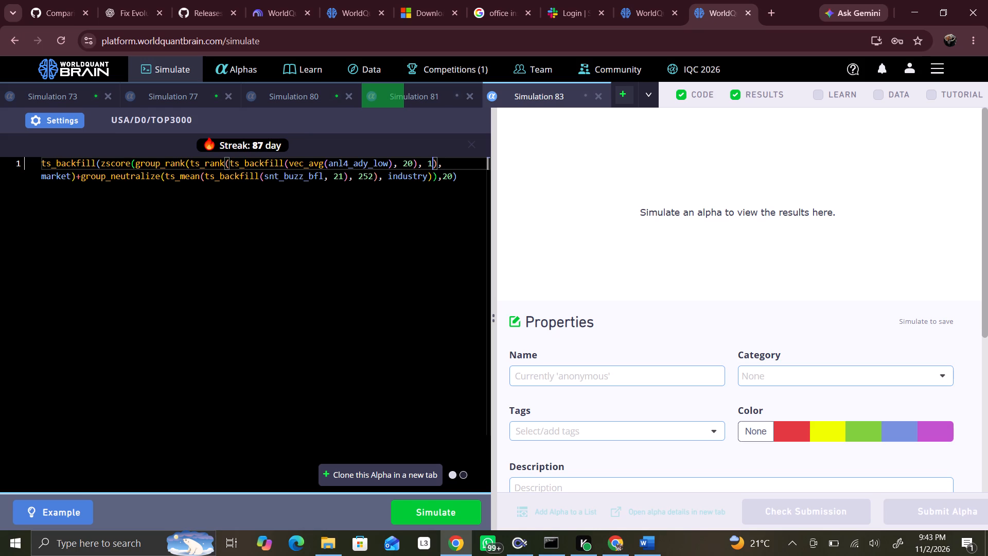
pyautogui.write('30')
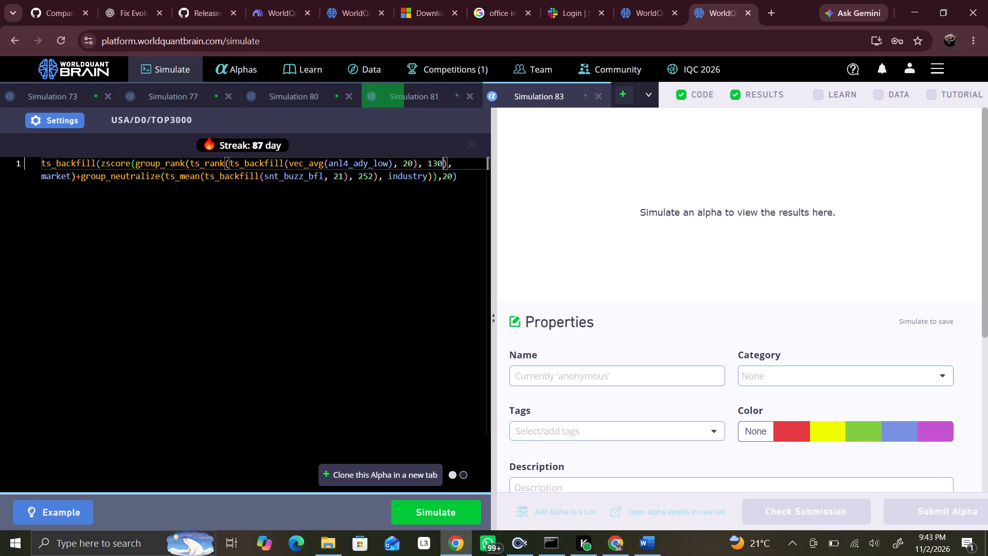
pyautogui.click(467, 515)
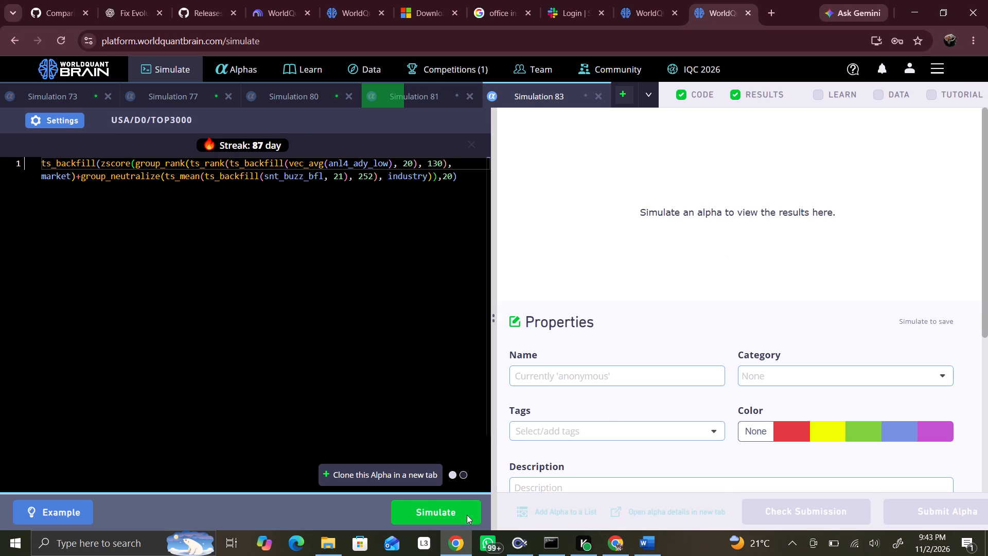
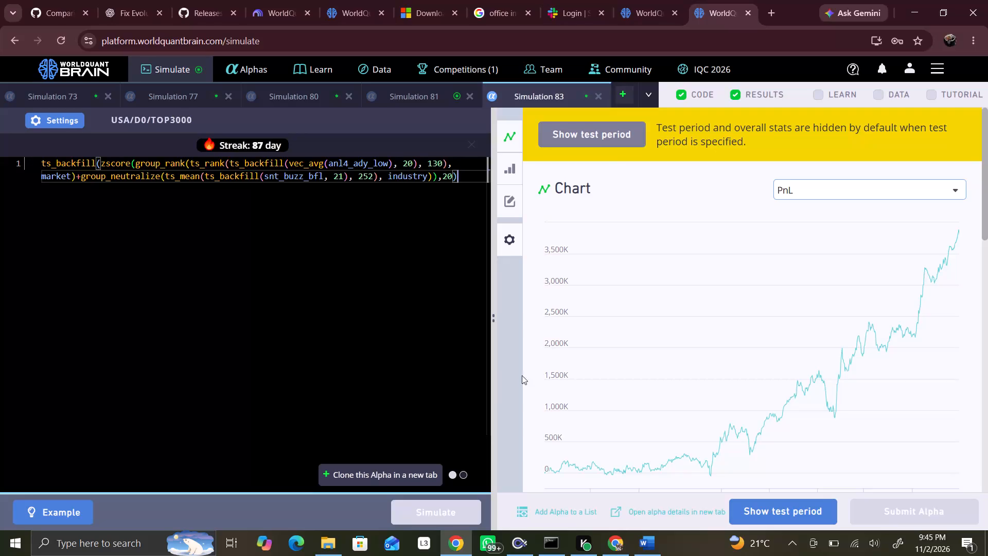
# Show the test period for Simulation 83 and review its IS-period summary.
pyautogui.click(780, 510)
pyautogui.scroll(-3, 742, 389)
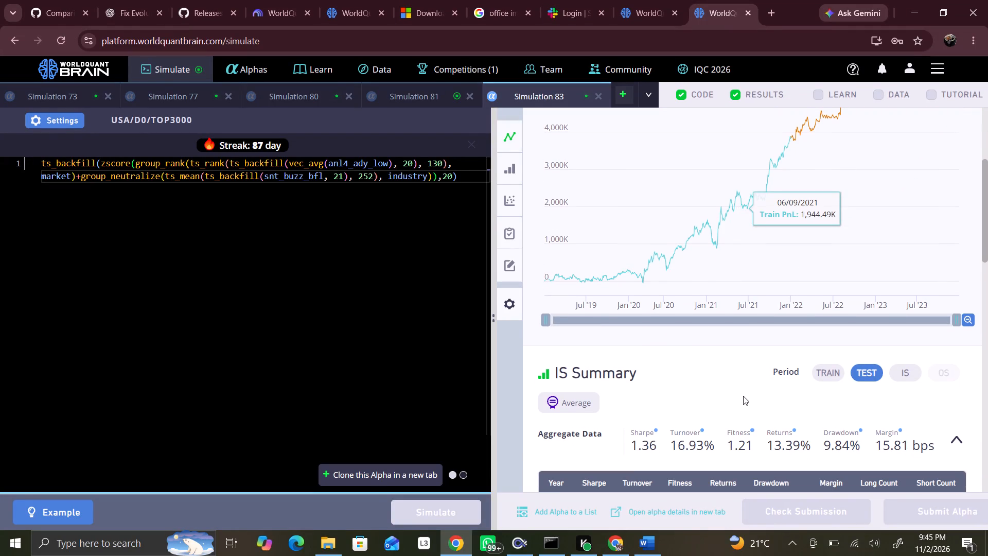
pyautogui.click(905, 368)
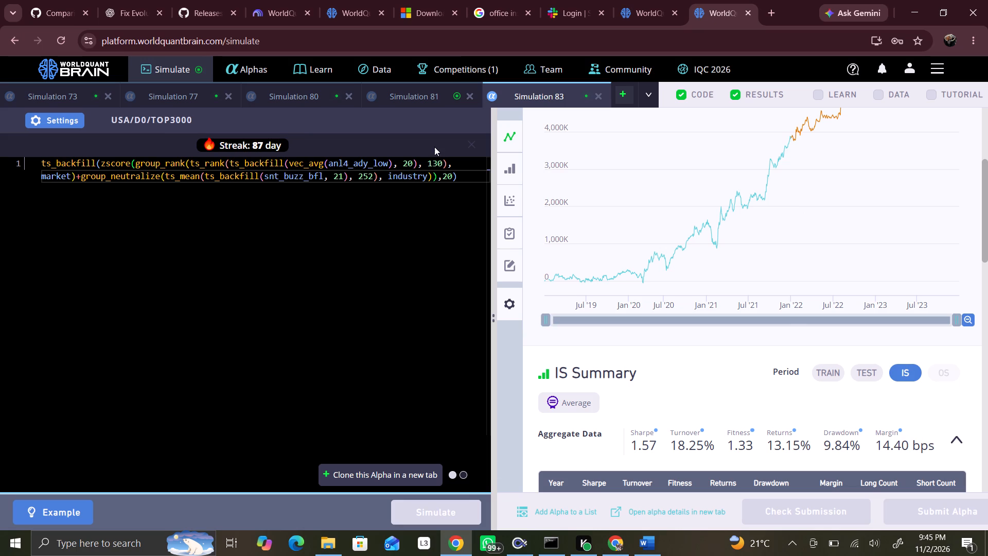
# Set the ts_rank lookback window to 180 in Simulation 83's expression and simulate it.
pyautogui.click(439, 164)
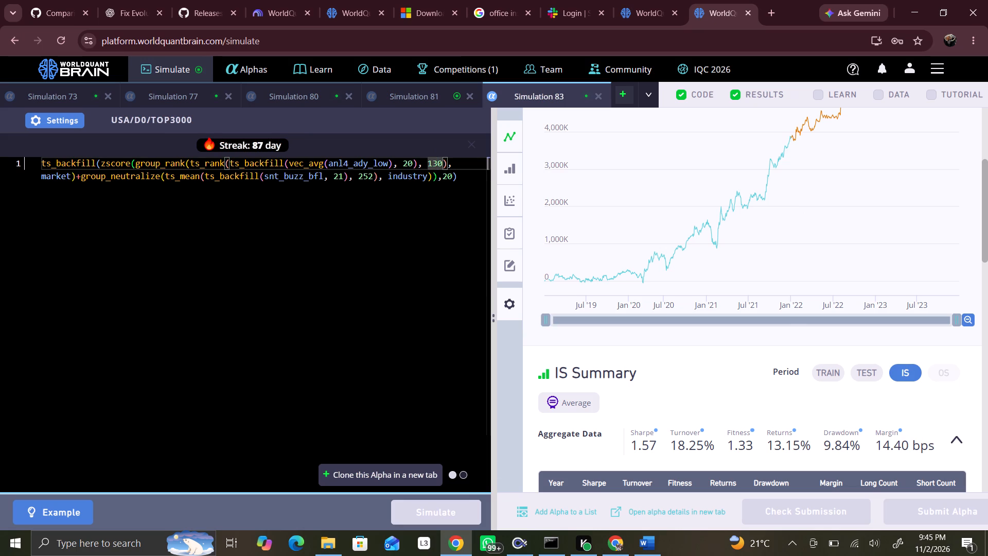
pyautogui.press('BackSpace')
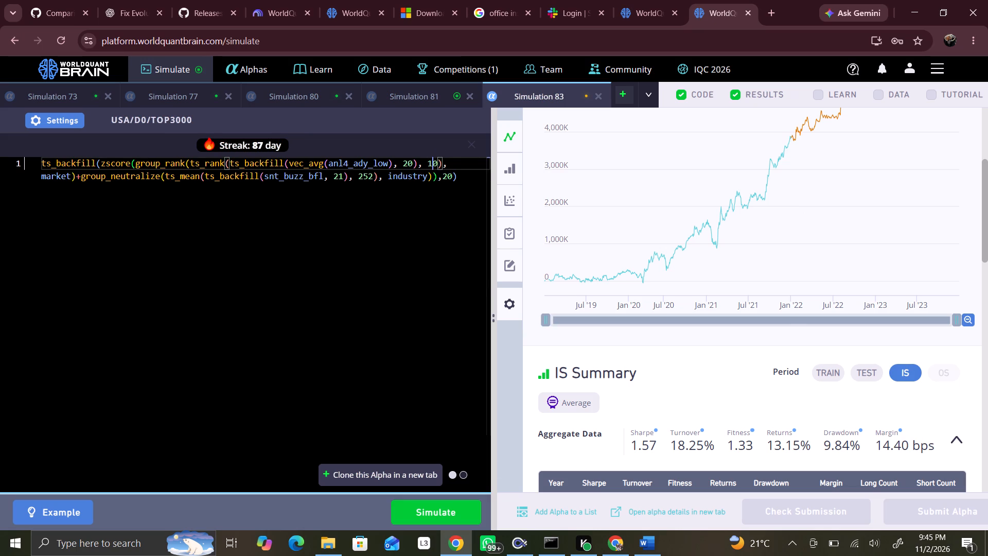
pyautogui.press('8')
pyautogui.click(457, 518)
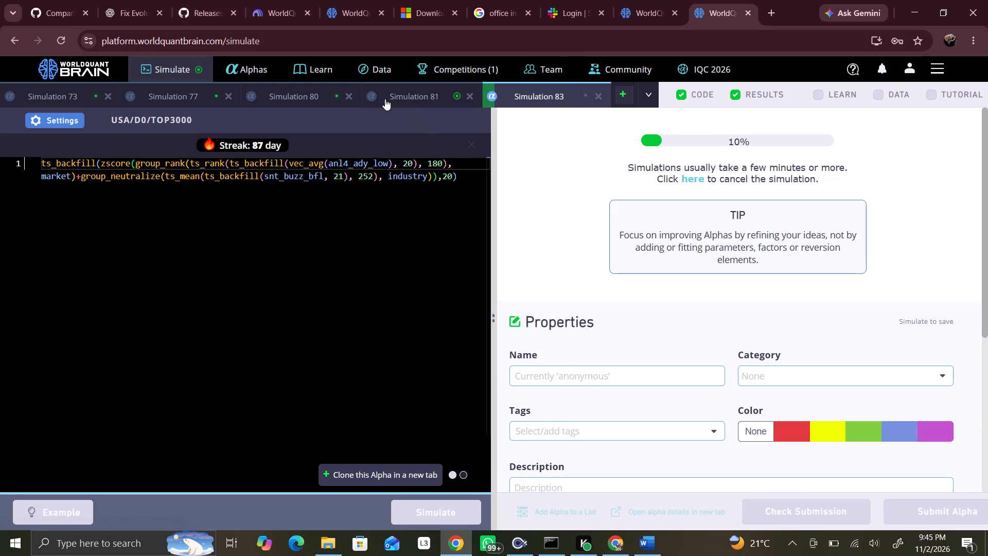
# Switch to Simulation 81, show its test period and review its IS-period summary.
pyautogui.click(413, 91)
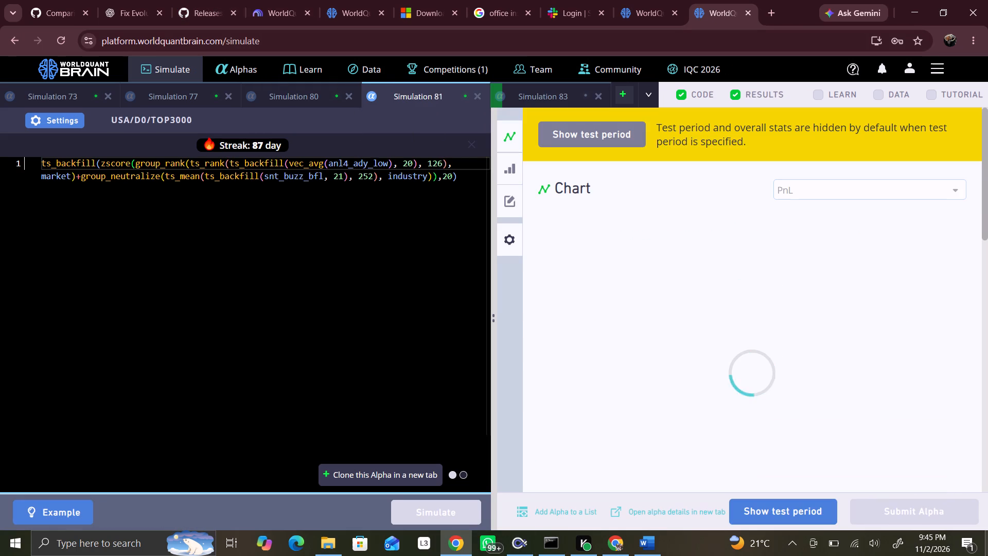
pyautogui.click(802, 508)
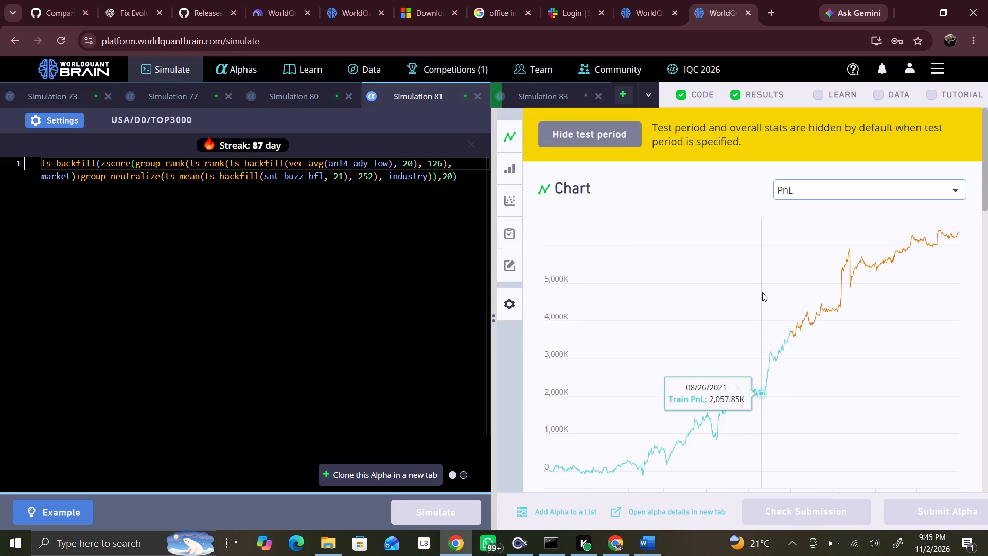
pyautogui.scroll(-4, 762, 292)
pyautogui.scroll(2, 762, 294)
pyautogui.scroll(-1, 762, 294)
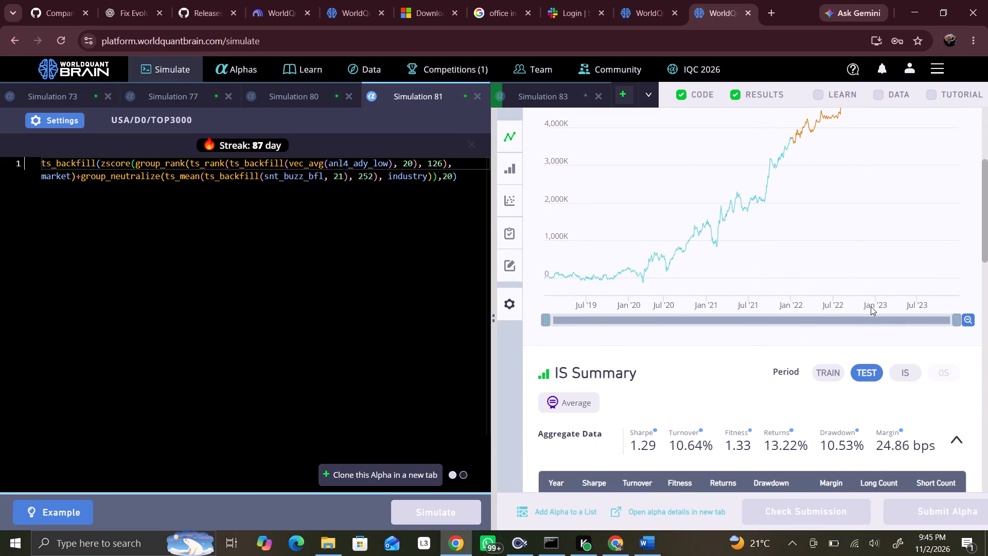
pyautogui.click(905, 375)
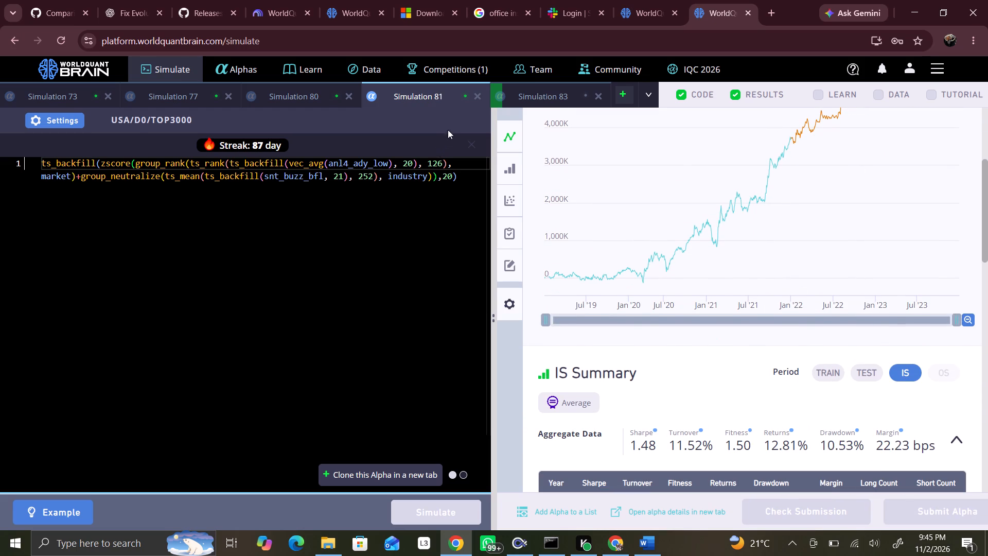
# Close the Simulation 81 tab.
pyautogui.click(477, 95)
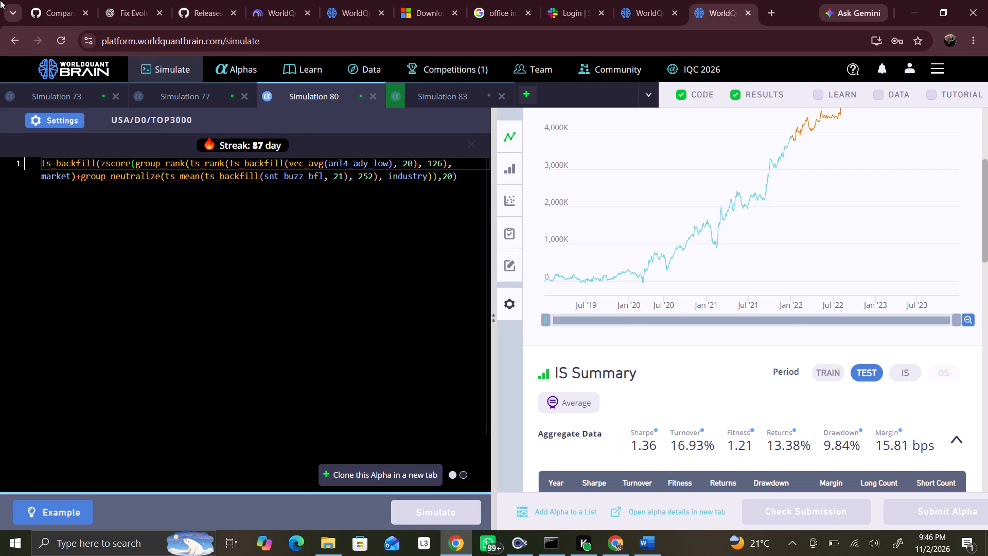
# Simulate a new clone of Simulation 80's alpha with the ts_backfill window on vec_avg(anl4_ady_low) set to 10.
pyautogui.click(199, 279)
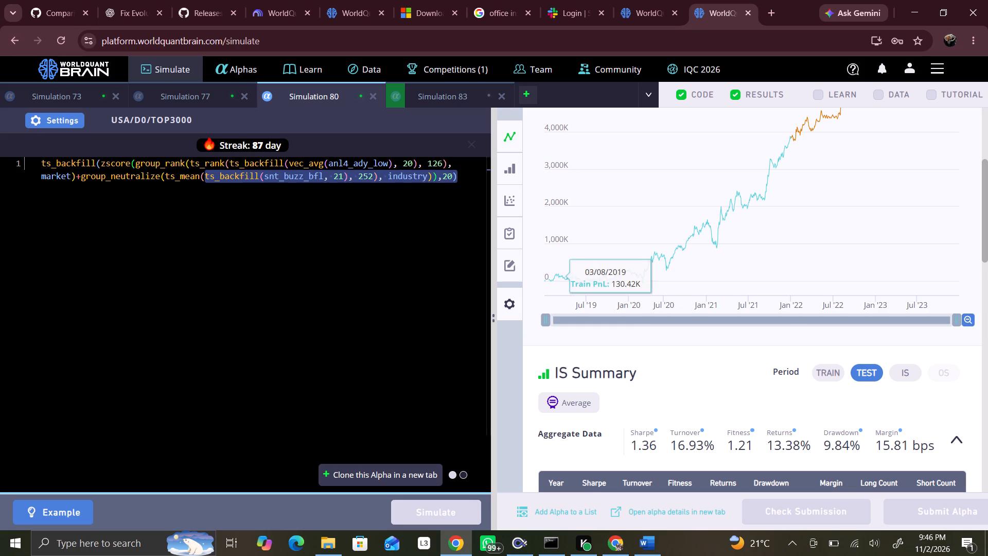
pyautogui.click(399, 468)
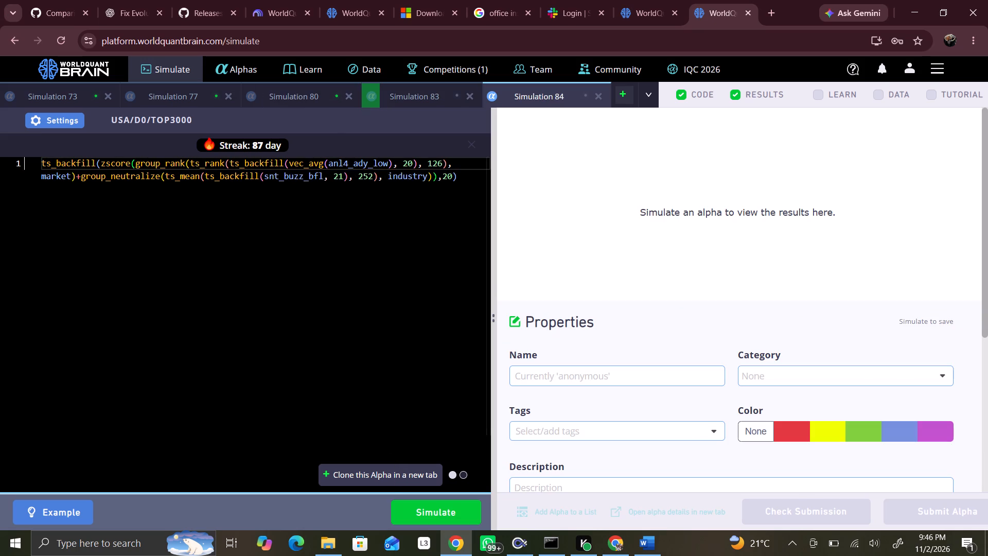
pyautogui.click(409, 163)
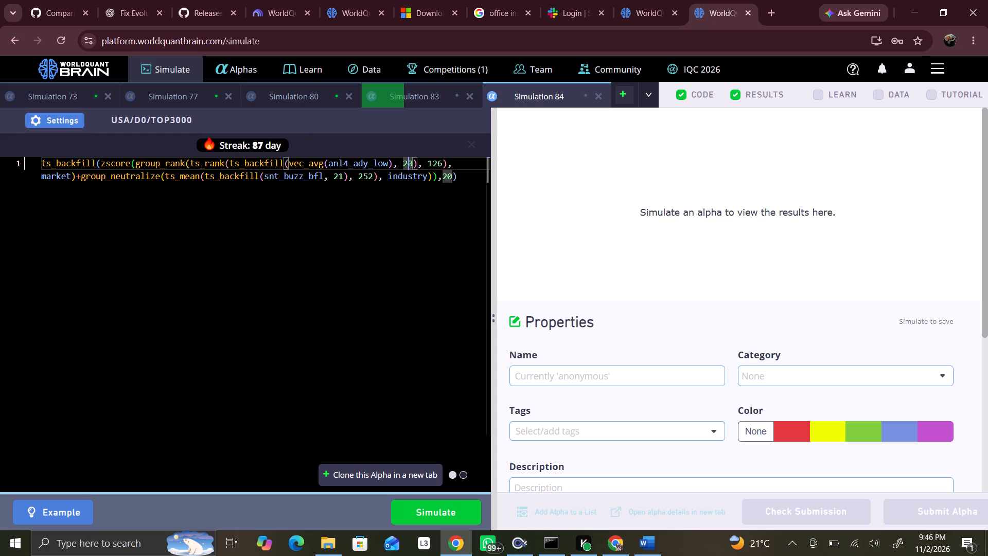
pyautogui.press('BackSpace')
pyautogui.press('1')
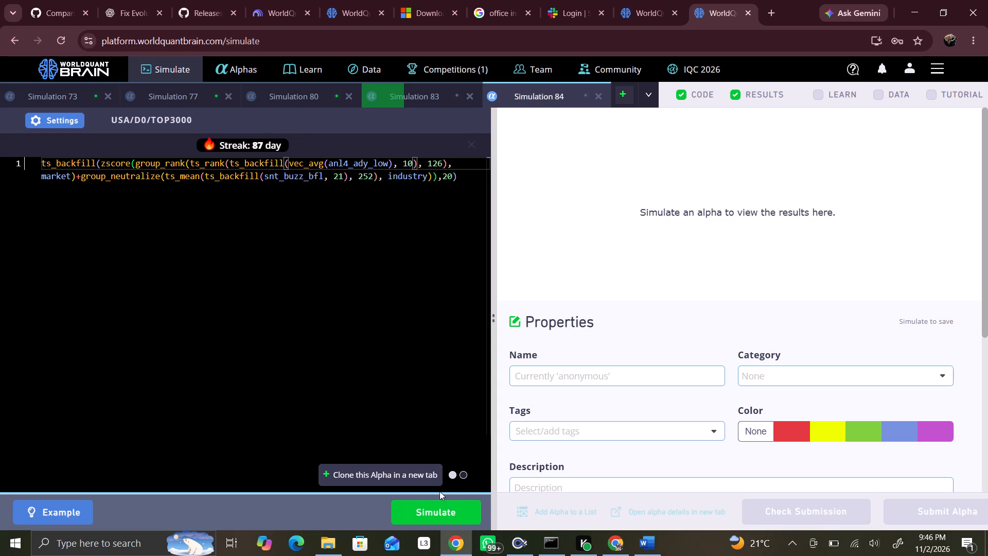
pyautogui.click(439, 518)
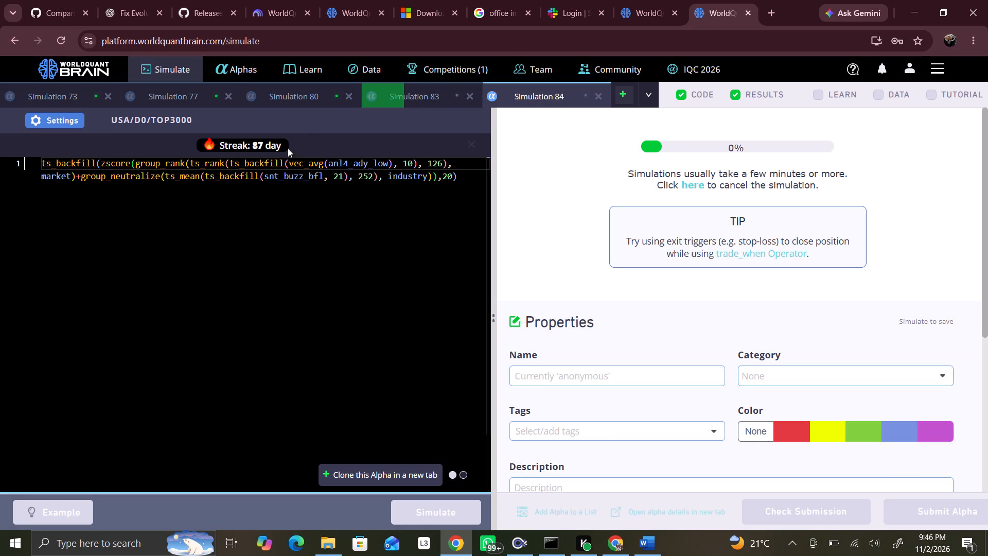
# Simulate another clone of Simulation 80's alpha with the ts_rank operator replaced by ts_zscore.
pyautogui.click(277, 105)
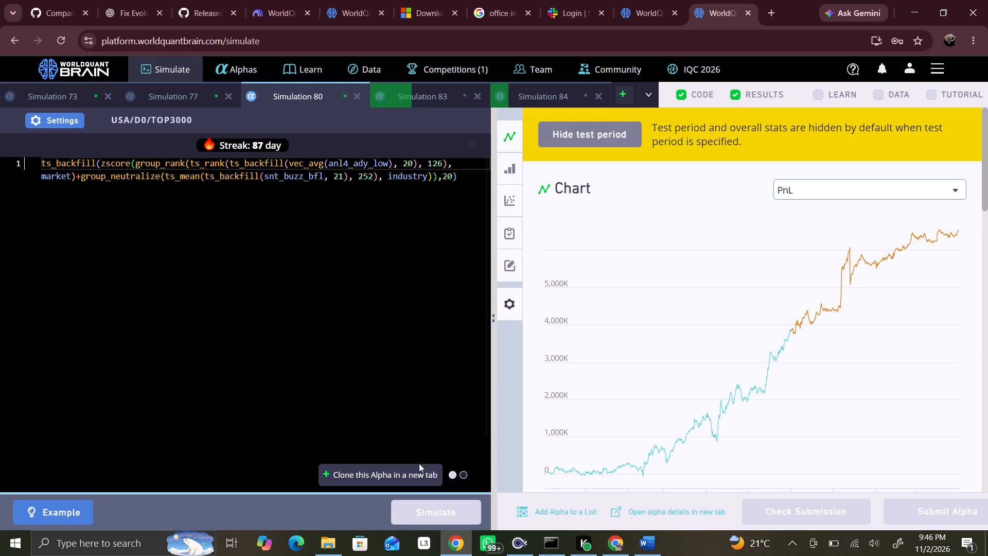
pyautogui.click(400, 471)
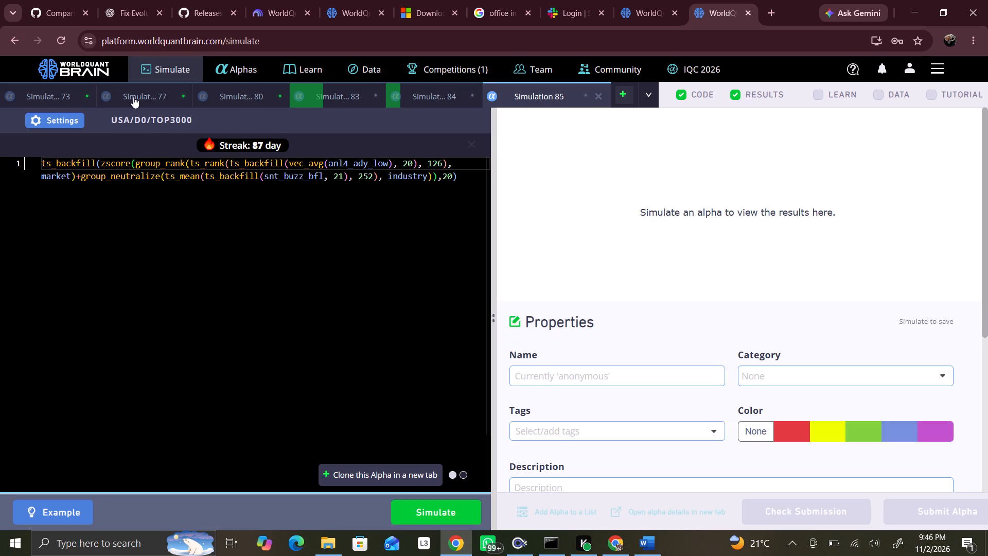
pyautogui.click(223, 161)
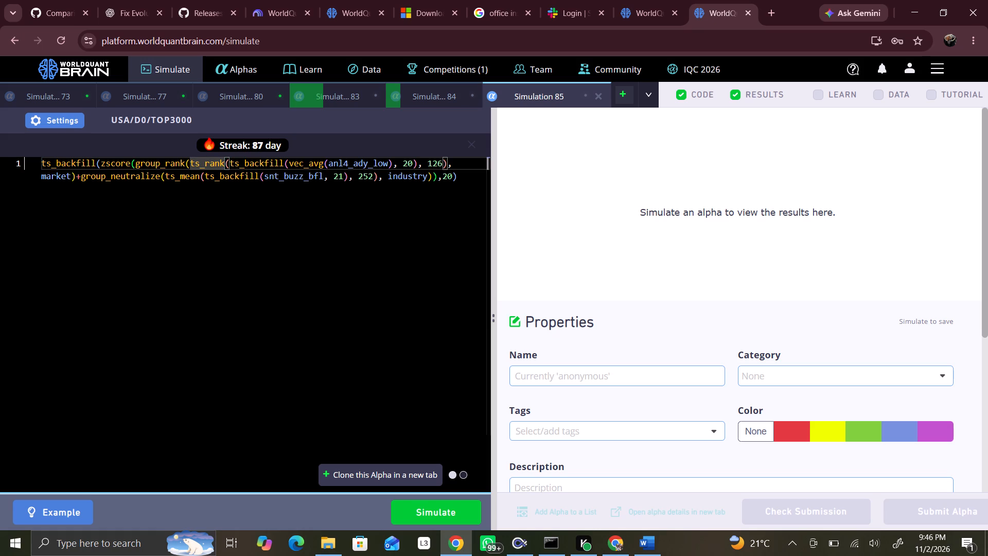
pyautogui.press('BackSpace')
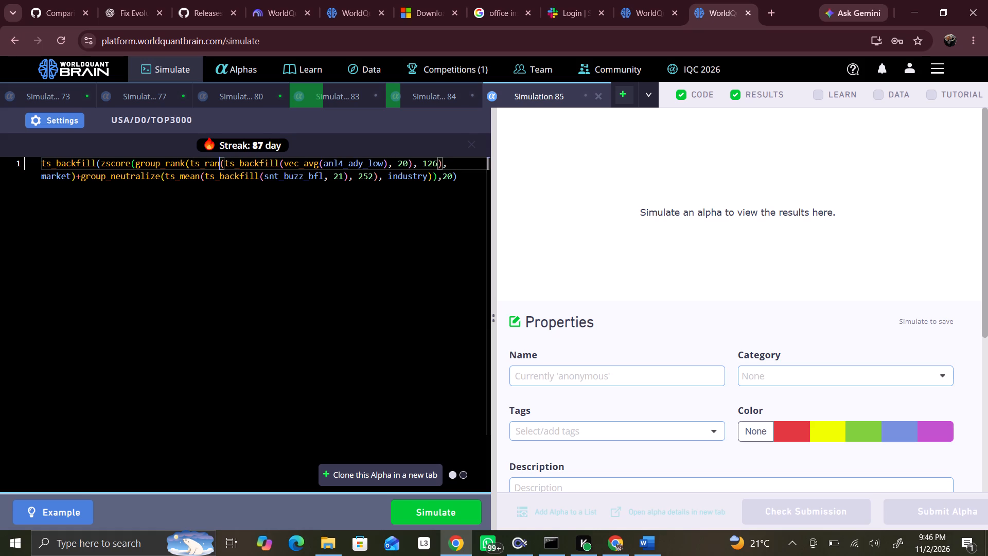
pyautogui.press('BackSpace')
pyautogui.press('BackSpace')
pyautogui.press('BackSpace')
pyautogui.write('zs')
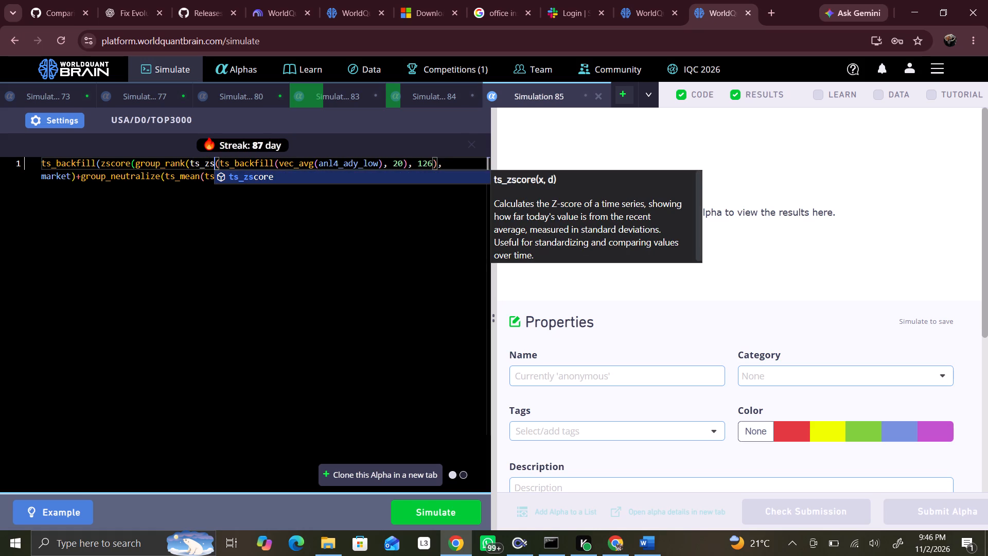
pyautogui.click(250, 176)
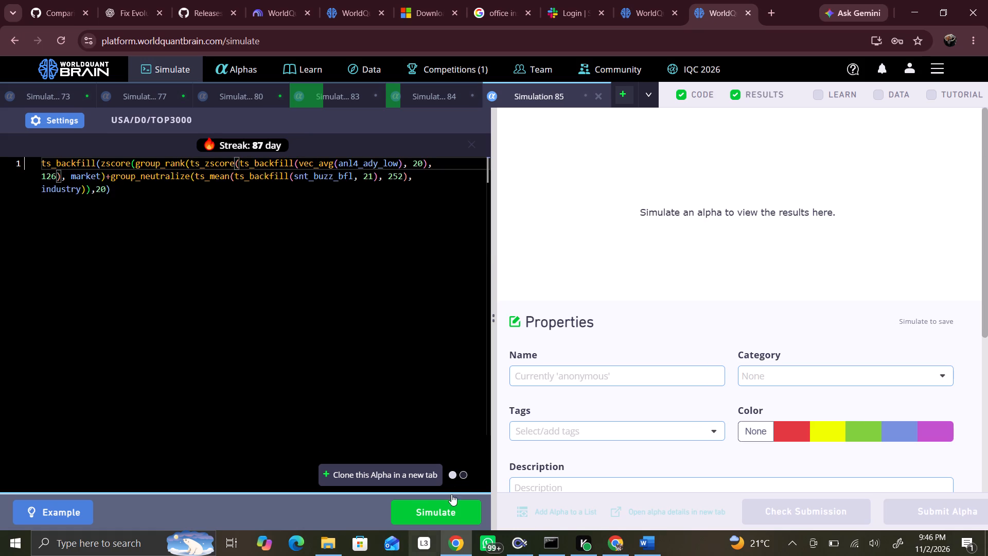
pyautogui.click(451, 513)
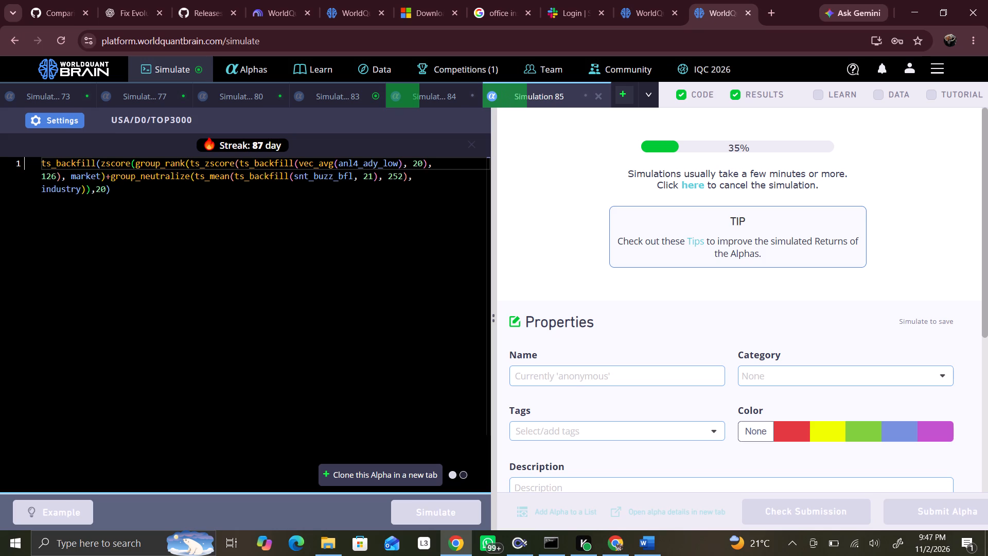
# Switch to Simulation 83, show its test period and review its IS-period summary.
pyautogui.click(0, 148)
pyautogui.click(329, 99)
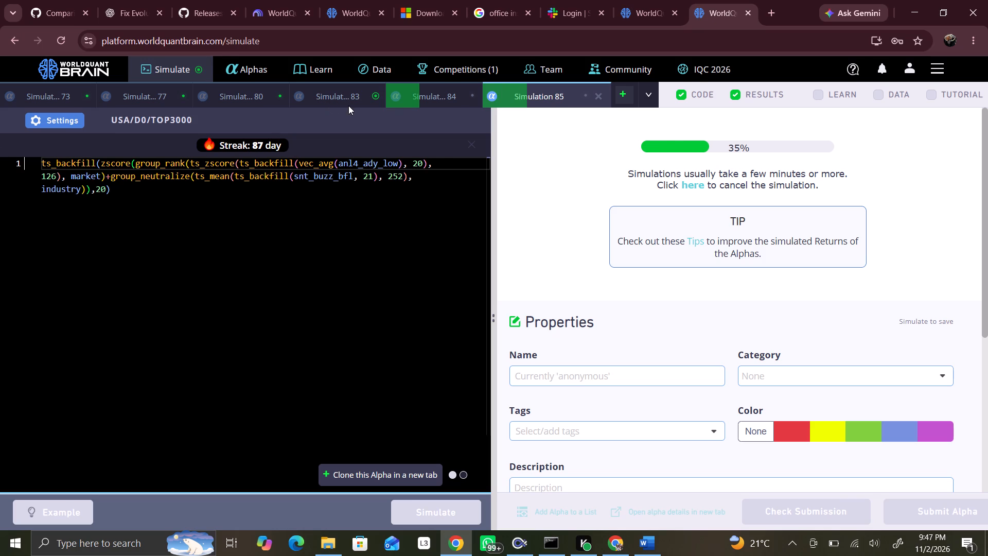
pyautogui.scroll(-2, 617, 182)
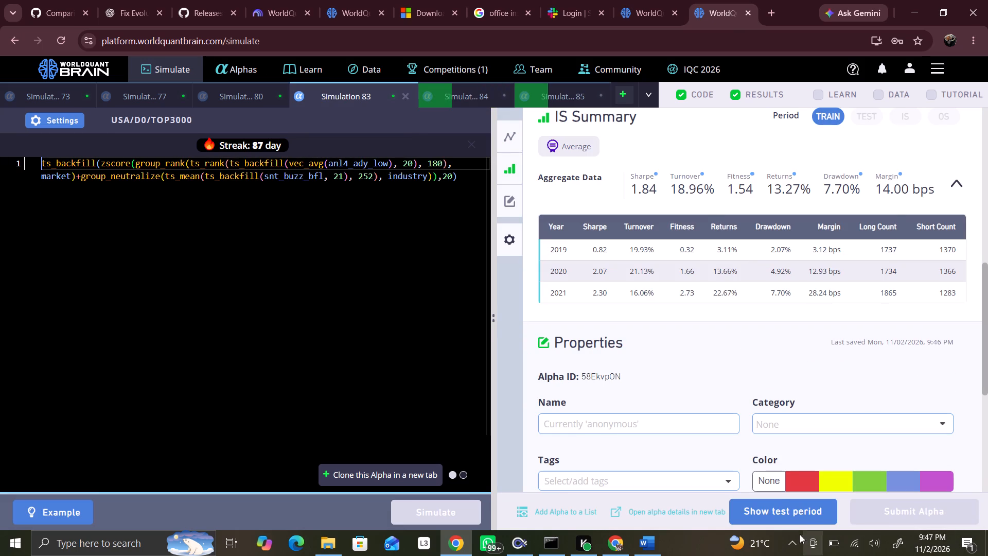
pyautogui.click(778, 511)
pyautogui.scroll(1, 739, 348)
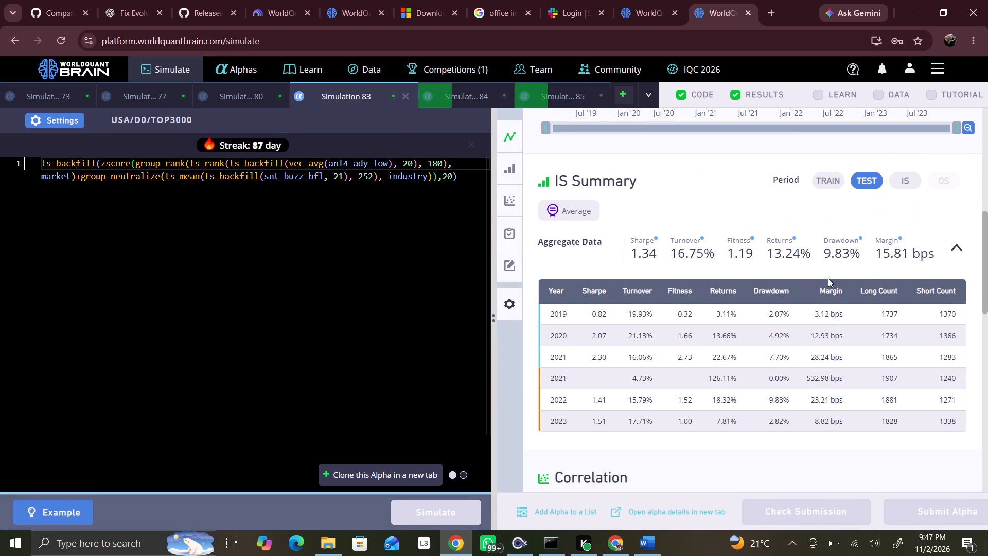
pyautogui.click(900, 176)
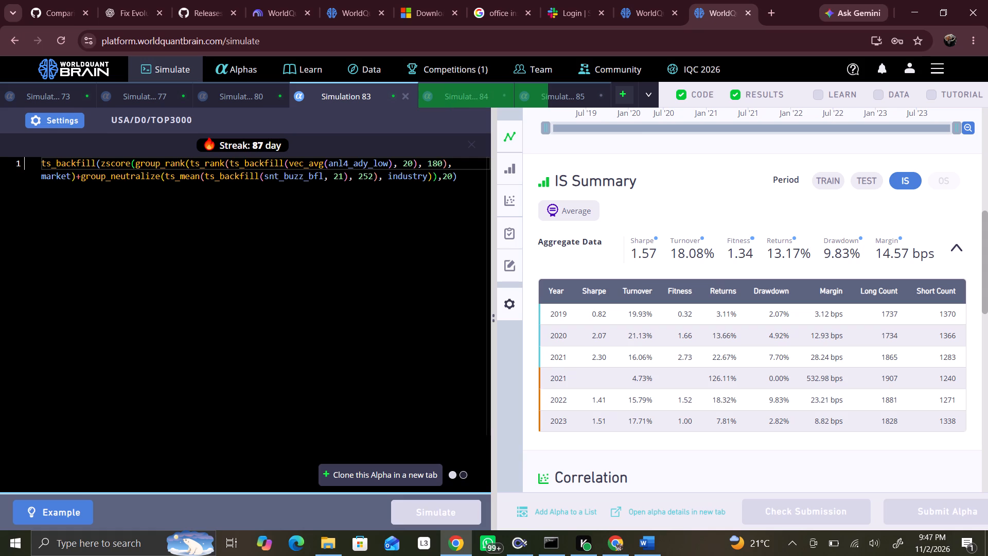
# Wrap the group_neutralize term of Simulation 83's alpha in rank() and simulate it again.
pyautogui.click(83, 184)
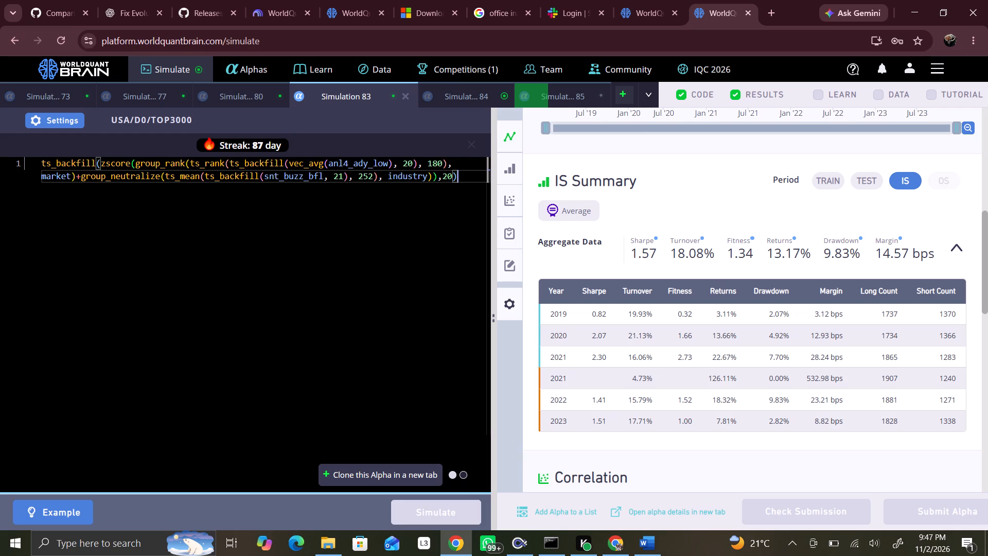
pyautogui.click(81, 173)
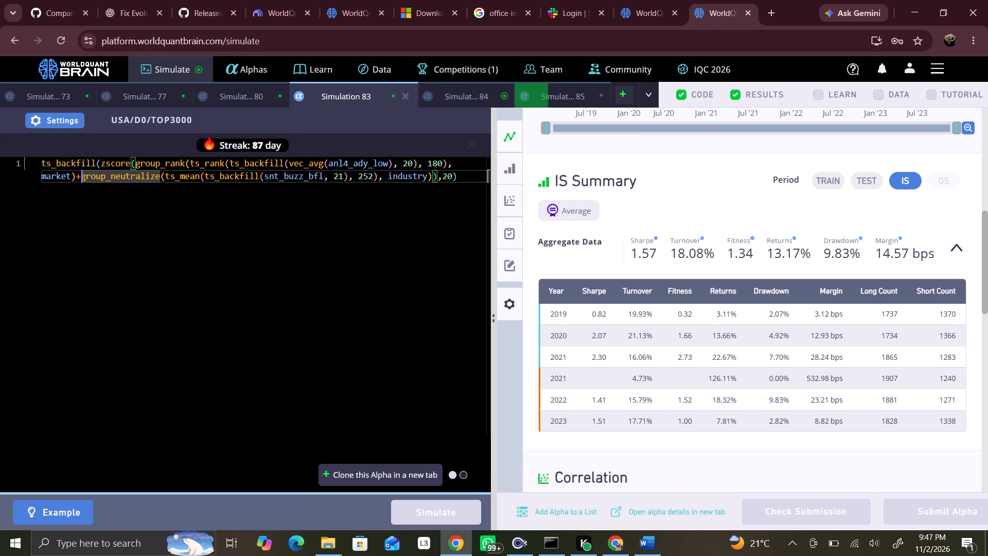
pyautogui.press('r')
pyautogui.write('ank')
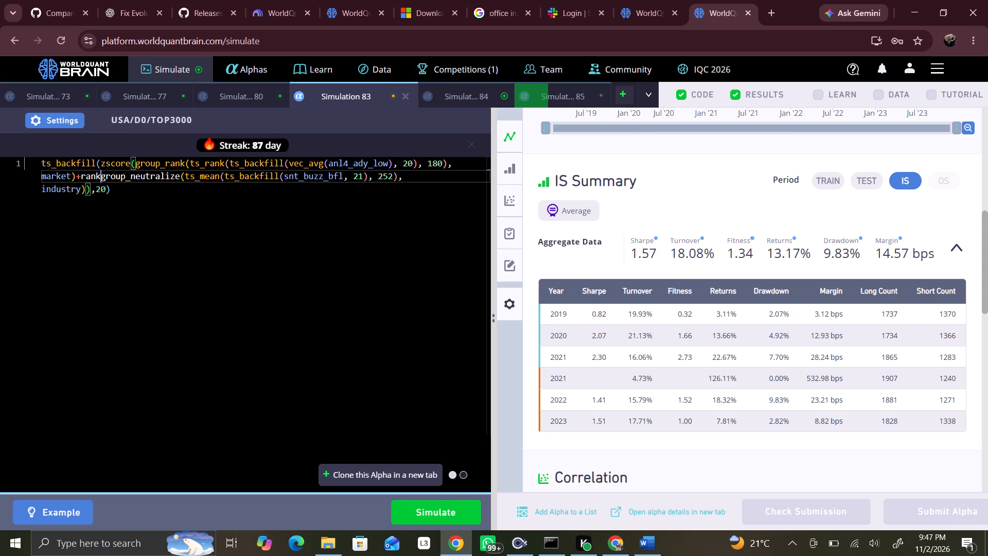
pyautogui.hotkey('shift', '(')
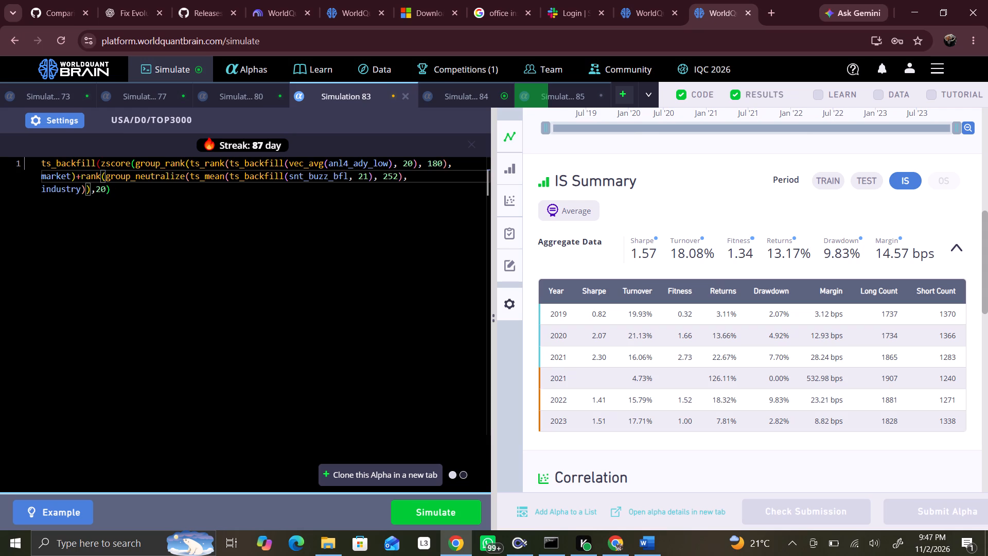
pyautogui.click(400, 176)
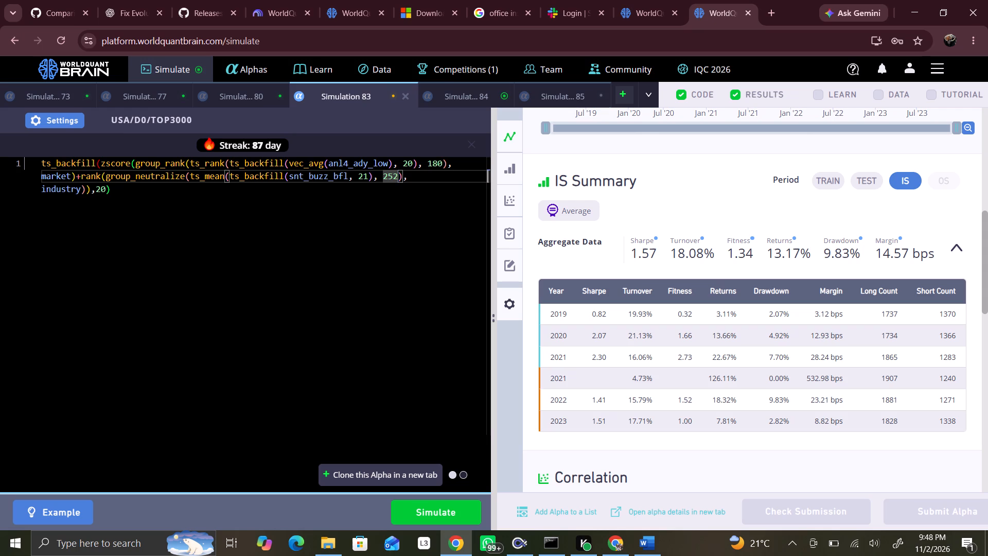
pyautogui.click(90, 197)
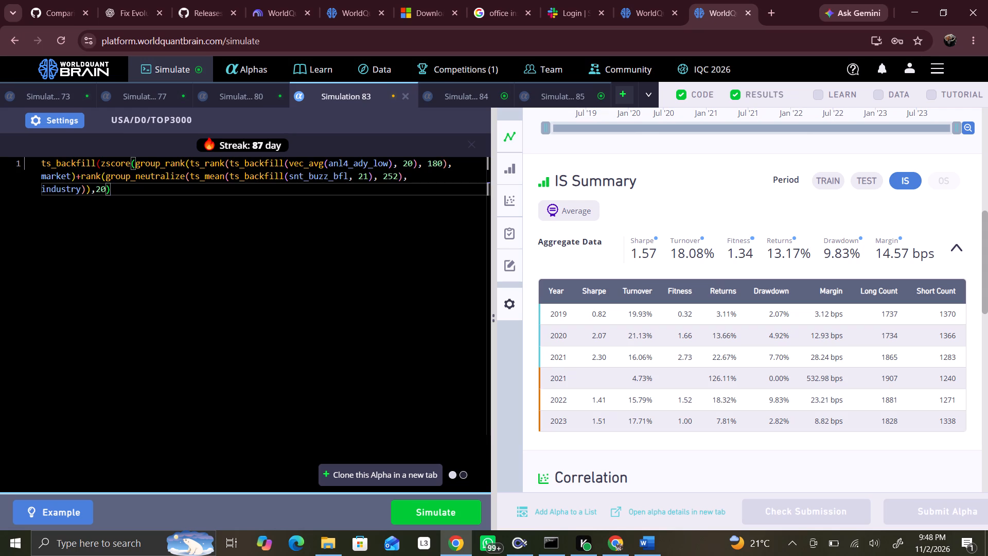
pyautogui.click(90, 193)
pyautogui.hotkey('shift', ')')
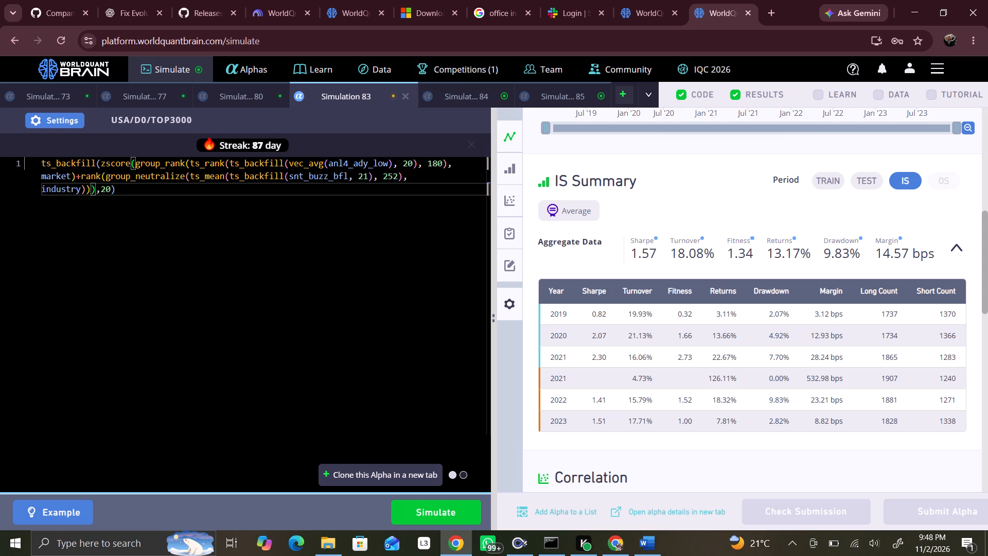
pyautogui.click(417, 508)
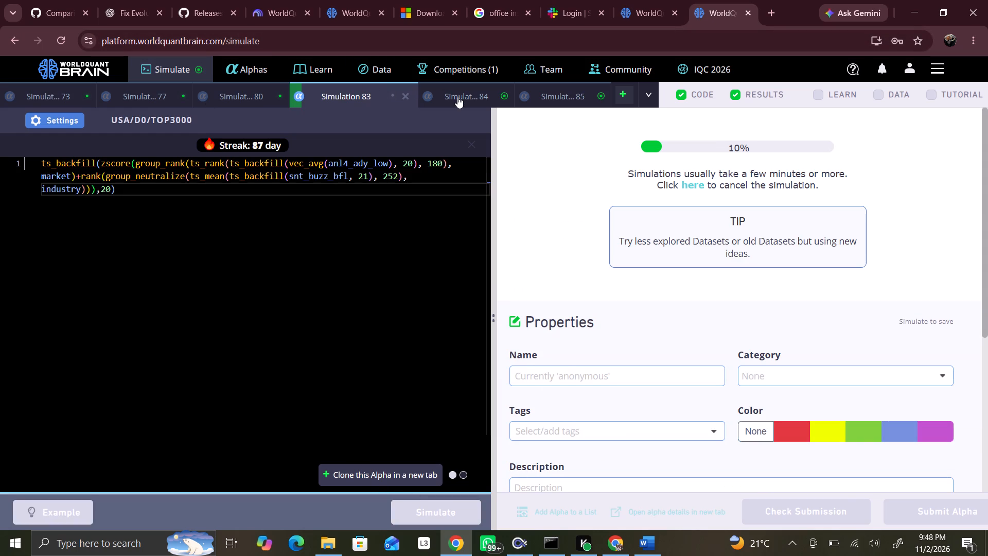
# Switch to Simulation 84, show its test period and review its IS-period summary.
pyautogui.click(457, 97)
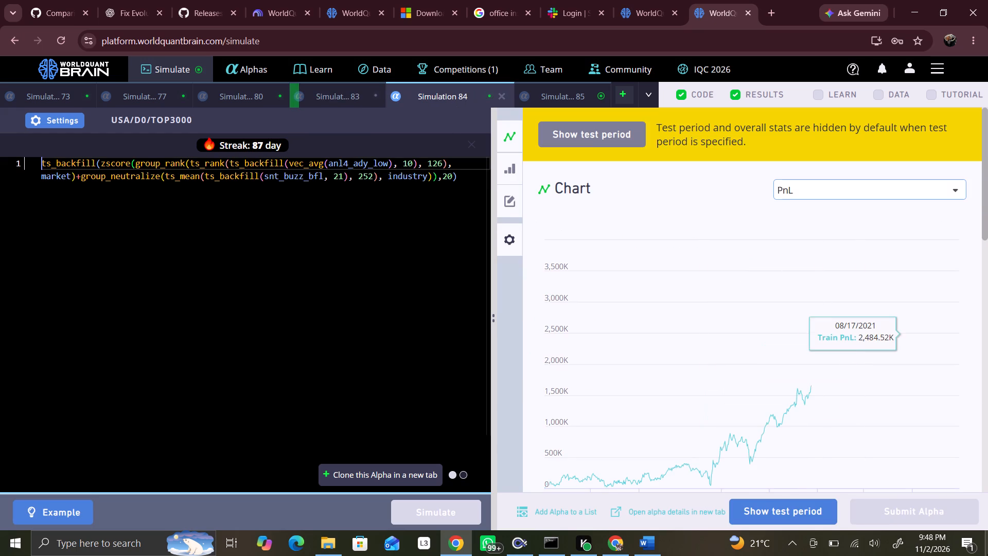
pyautogui.click(811, 508)
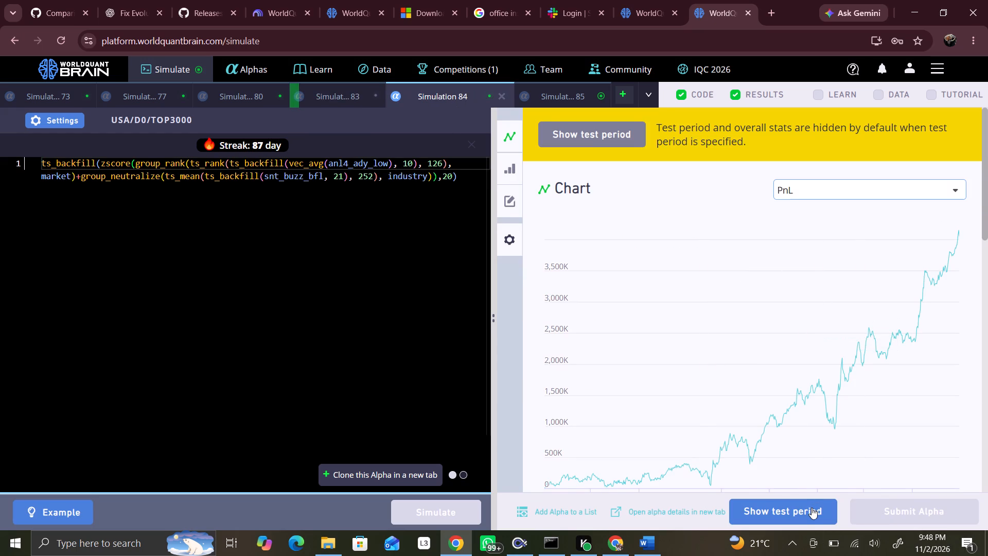
pyautogui.scroll(-4, 775, 408)
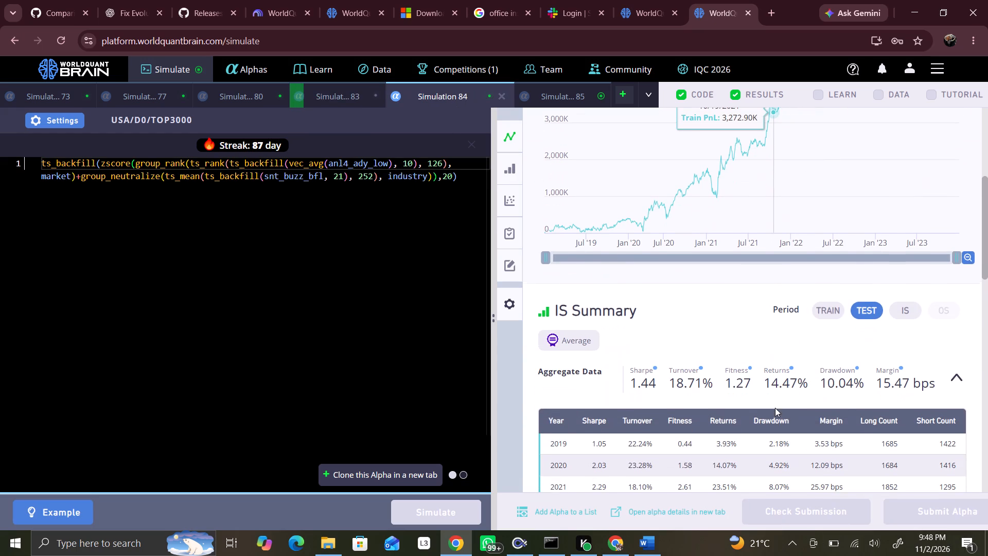
pyautogui.click(897, 308)
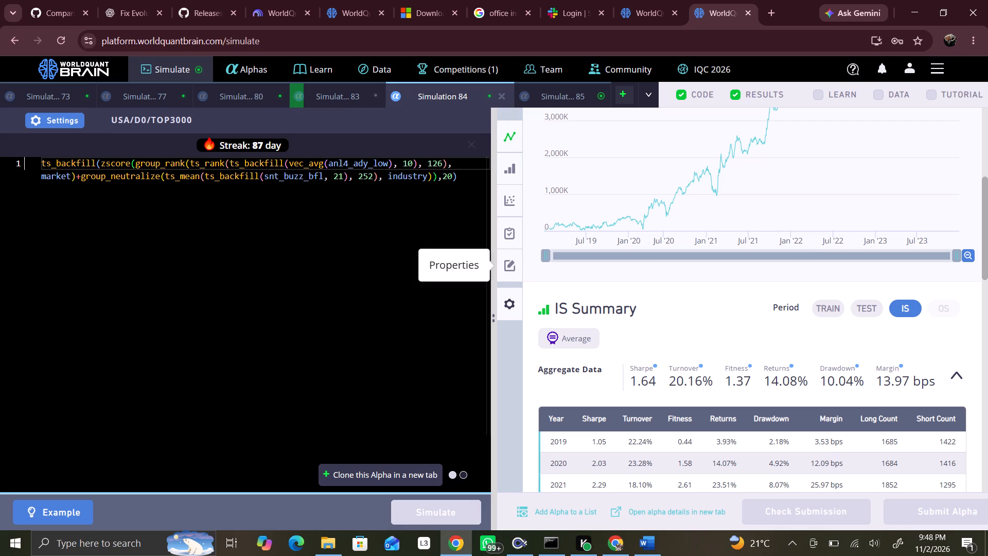
# Switch to Simulation 85, show its test period and review its IS-period summary.
pyautogui.click(552, 103)
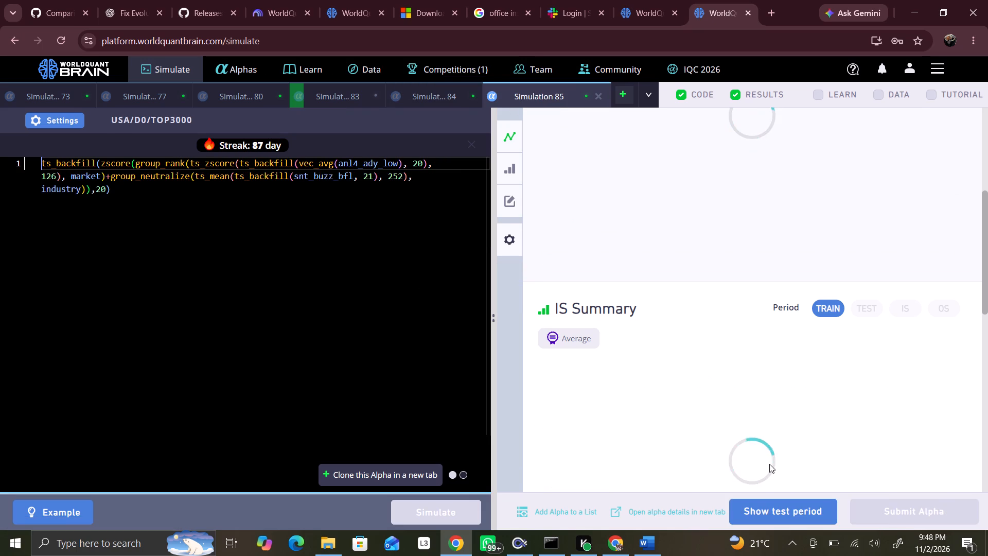
pyautogui.click(763, 495)
pyautogui.click(758, 516)
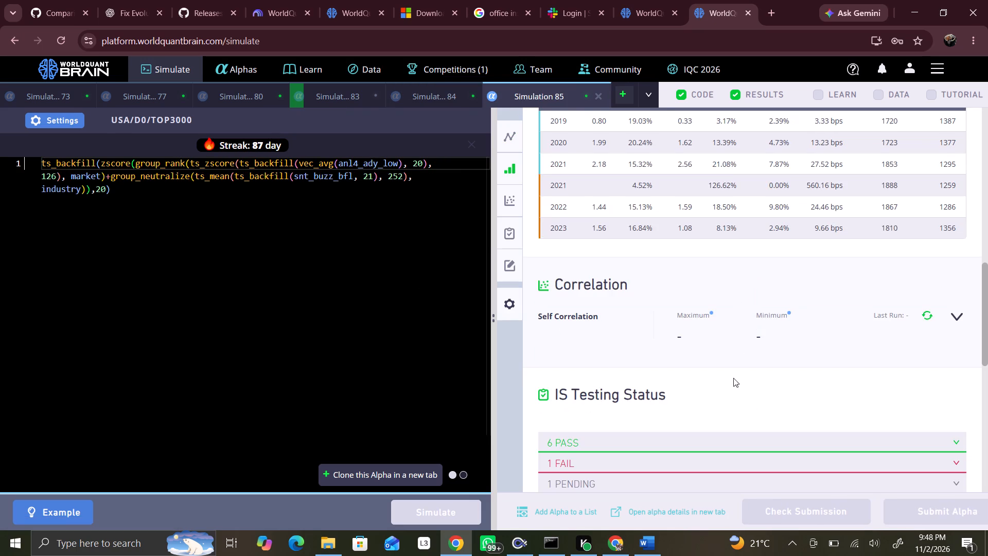
pyautogui.scroll(5, 739, 332)
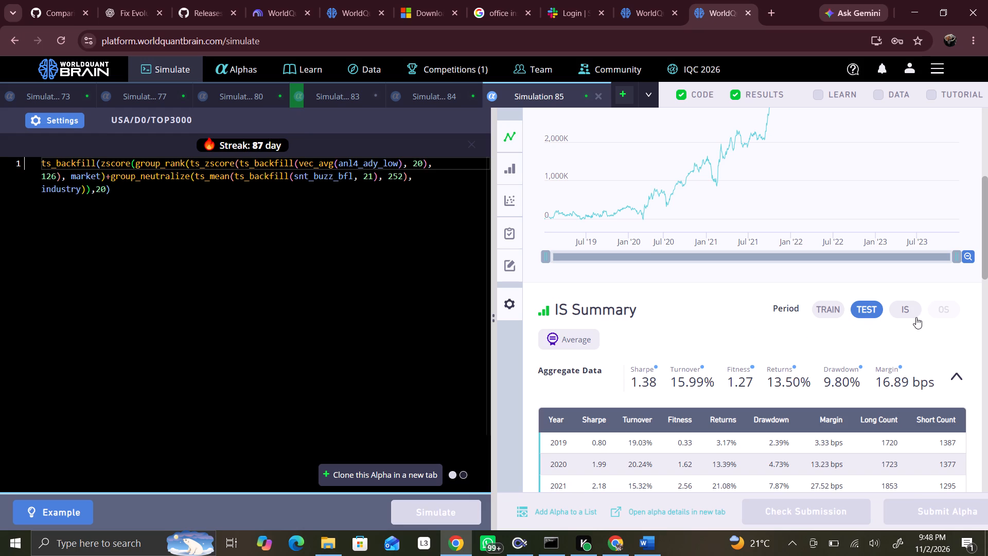
pyautogui.click(913, 314)
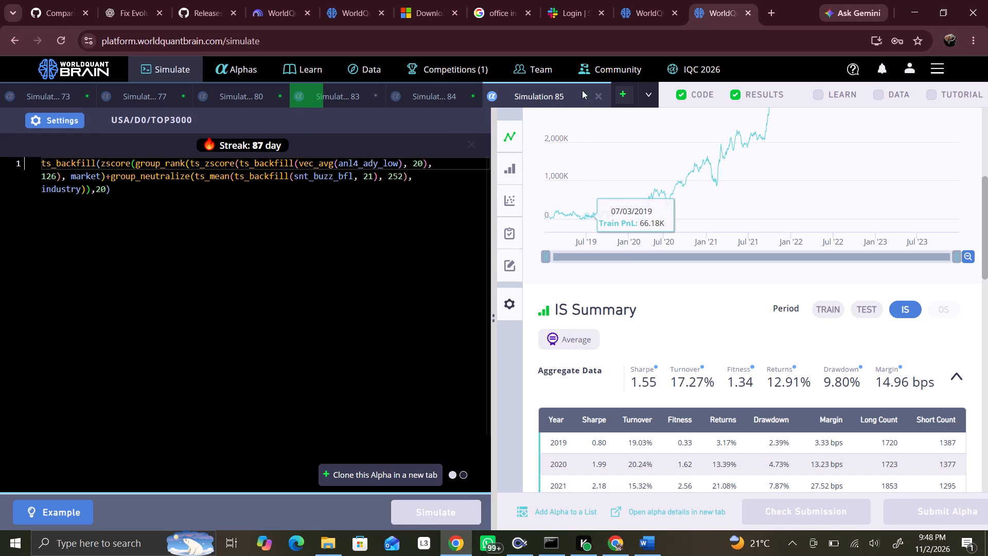
# Close the Simulation 85 tab.
pyautogui.click(595, 97)
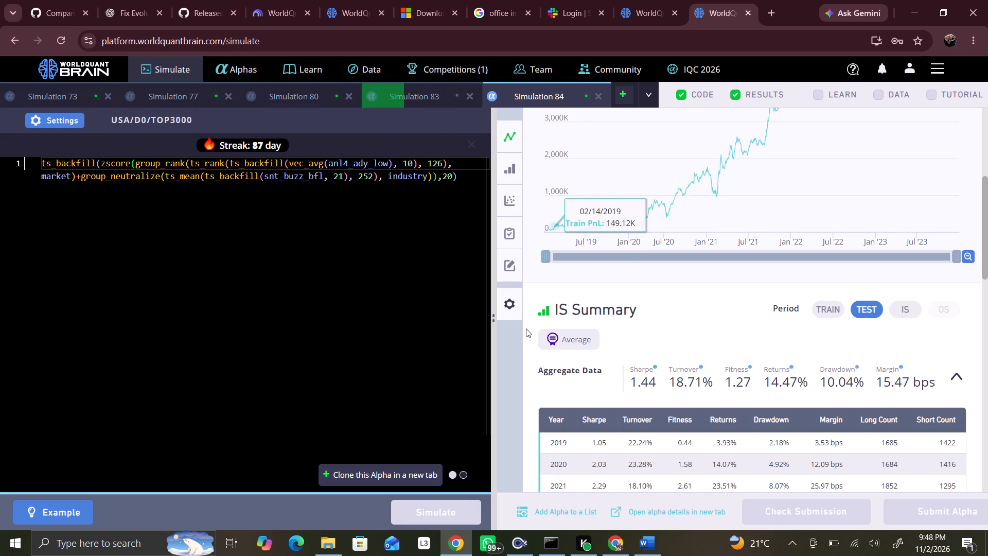
# Recheck Simulation 84's IS-period summary and simulate a clone of its alpha with the ts_rank window set to 130.
pyautogui.click(909, 304)
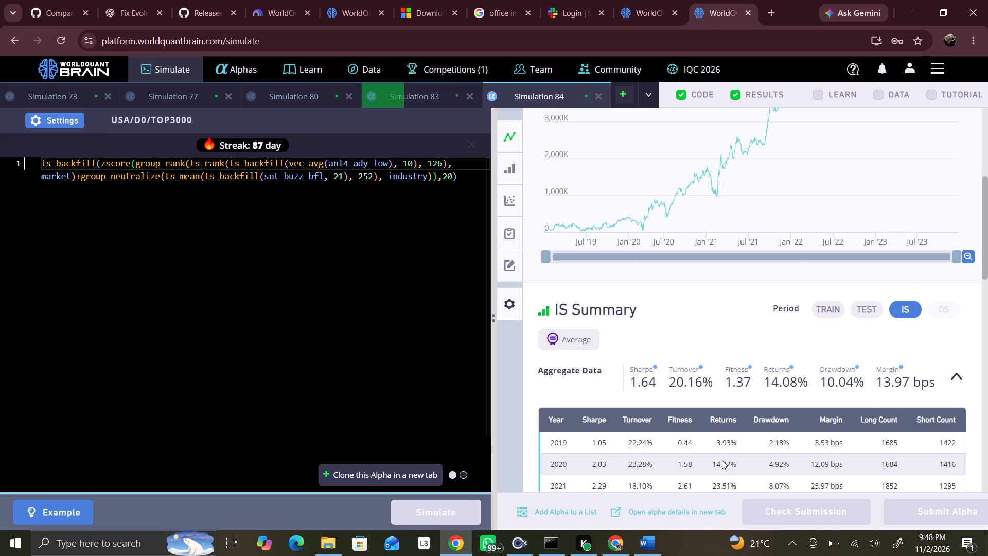
pyautogui.click(428, 471)
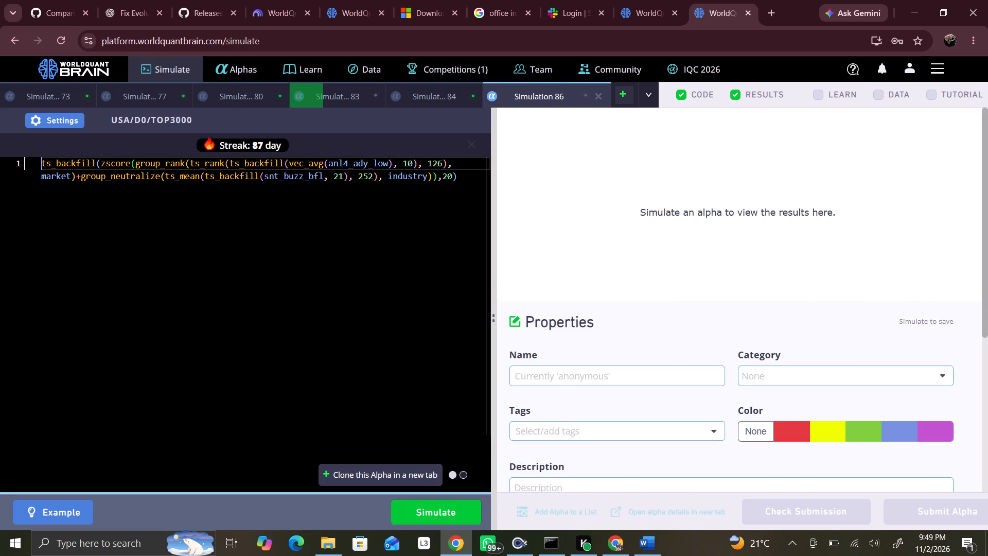
pyautogui.click(442, 165)
pyautogui.press('BackSpace')
pyautogui.press('BackSpace')
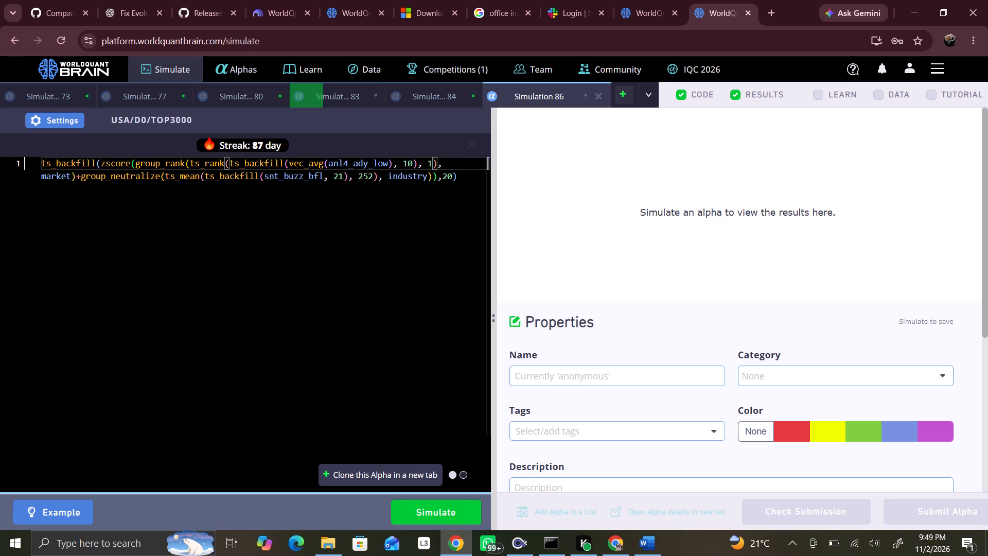
pyautogui.write('30')
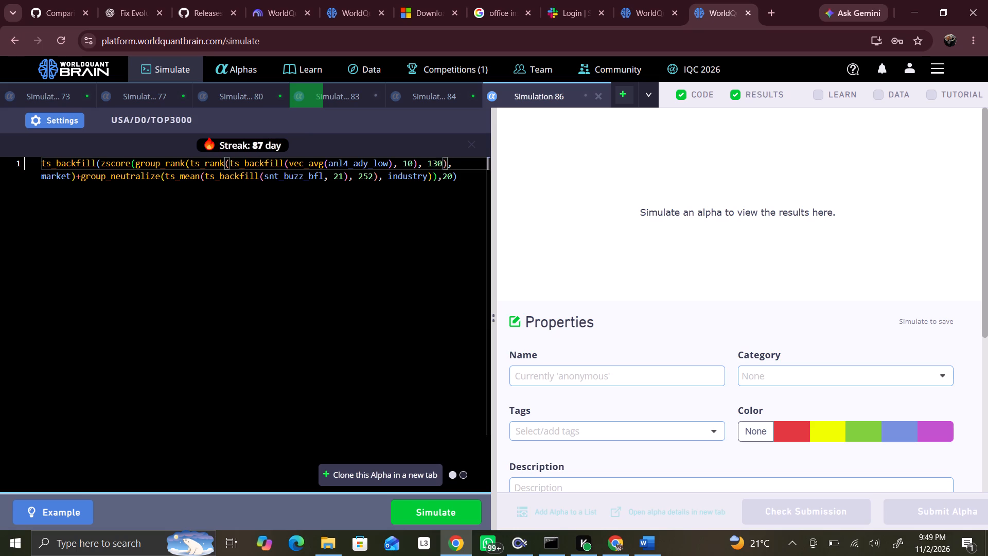
pyautogui.click(474, 514)
# Simulate a clone of Simulation 86's alpha with the ts_rank window set to 140.
pyautogui.click(364, 476)
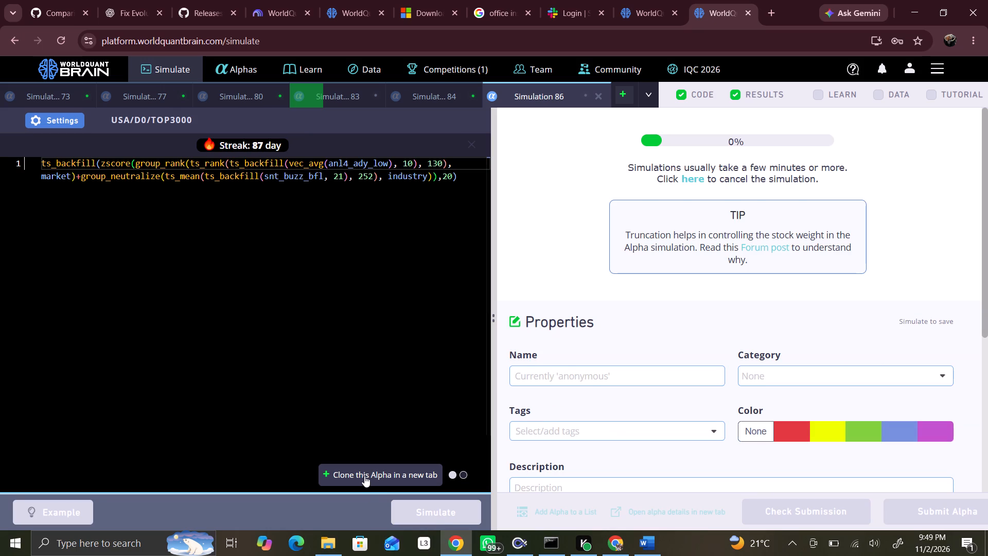
pyautogui.click(433, 162)
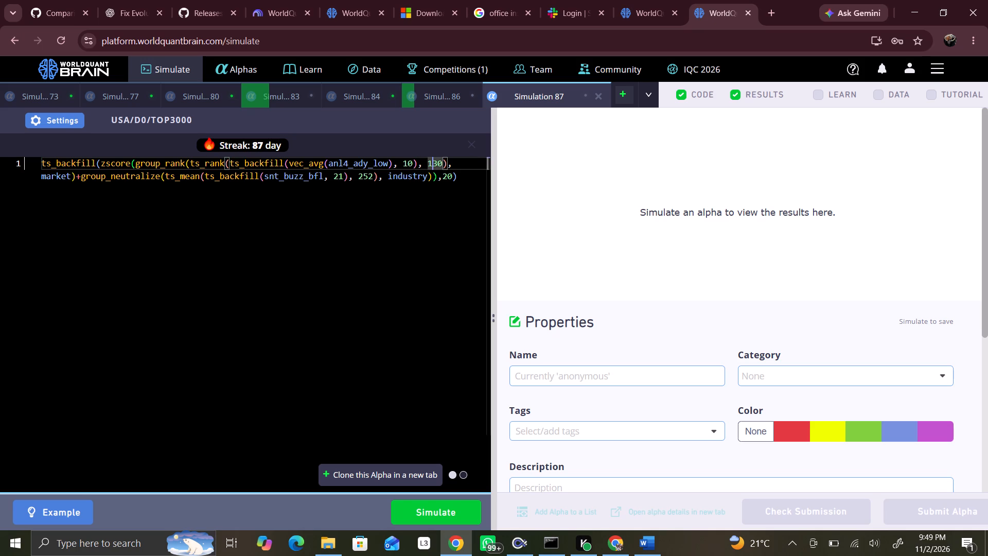
pyautogui.press('Right')
pyautogui.press('BackSpace')
pyautogui.press('4')
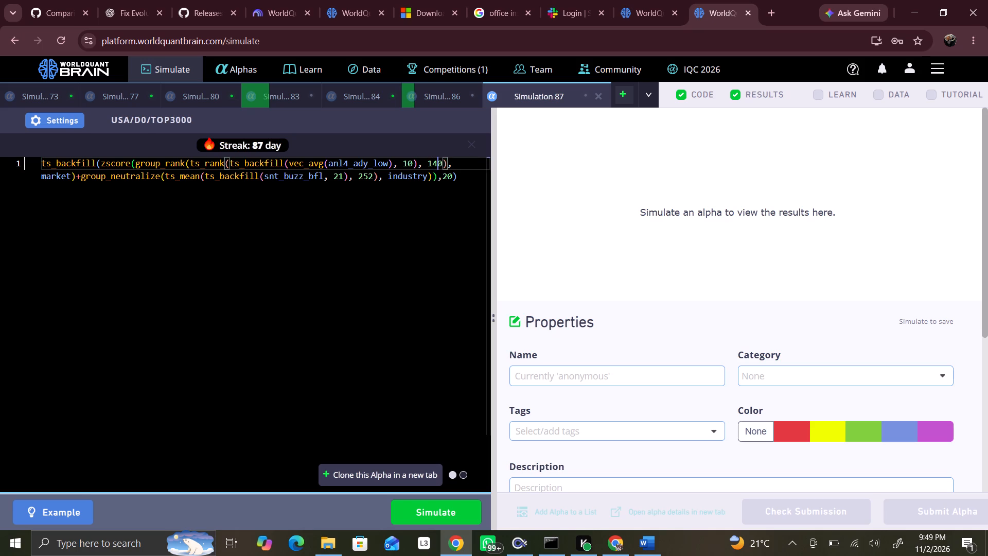
pyautogui.click(461, 509)
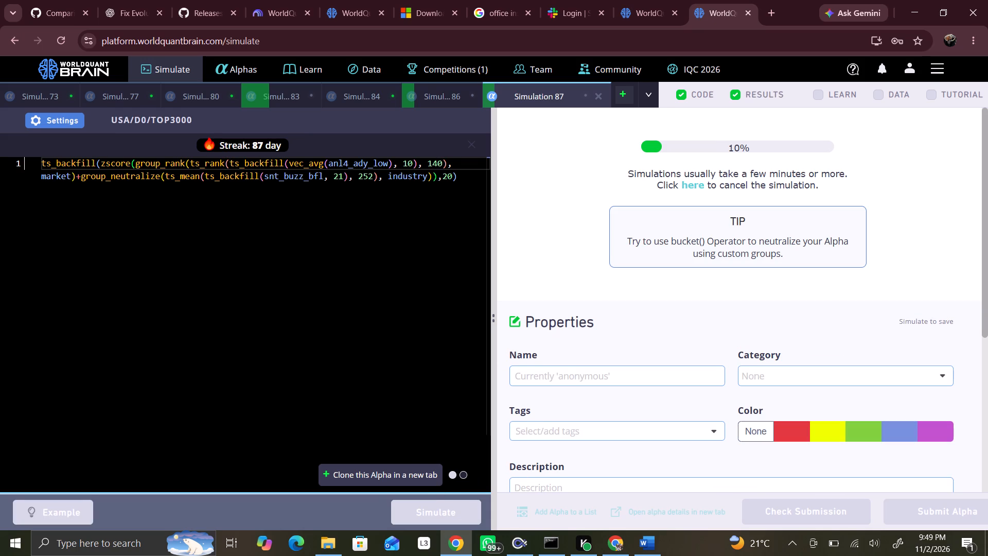
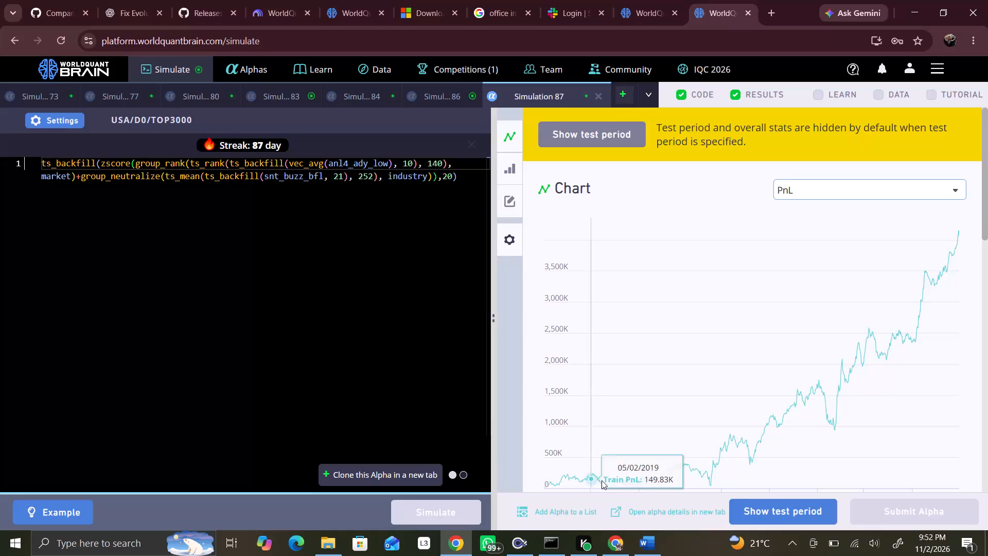
# Show Simulation 87's test period, review its IS-period summary and close its tab.
pyautogui.scroll(-1, 704, 374)
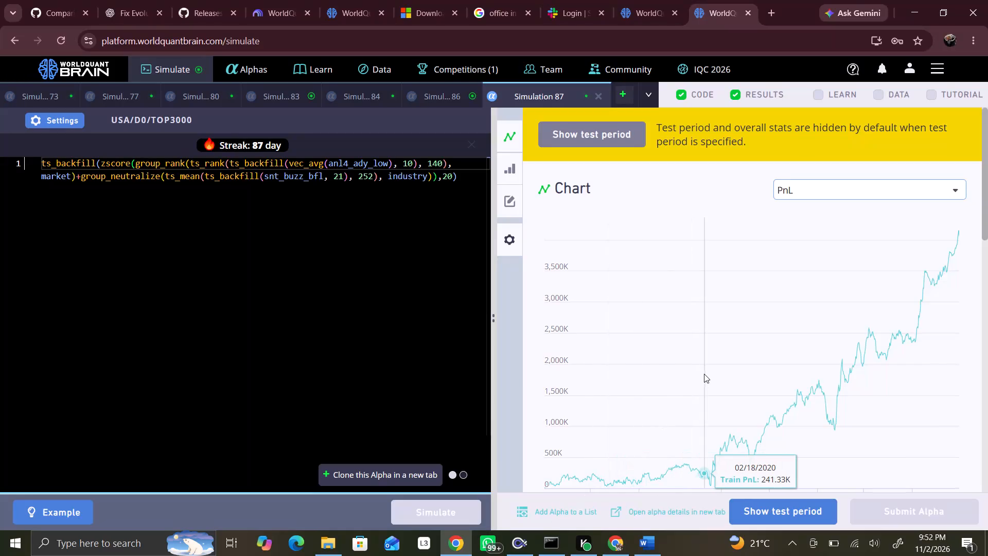
pyautogui.scroll(-7, 704, 374)
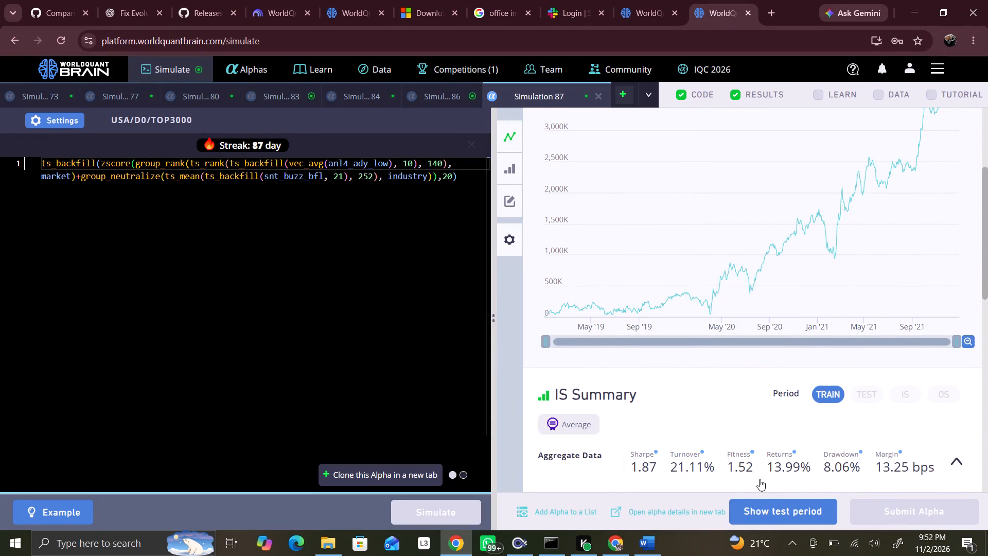
pyautogui.click(762, 505)
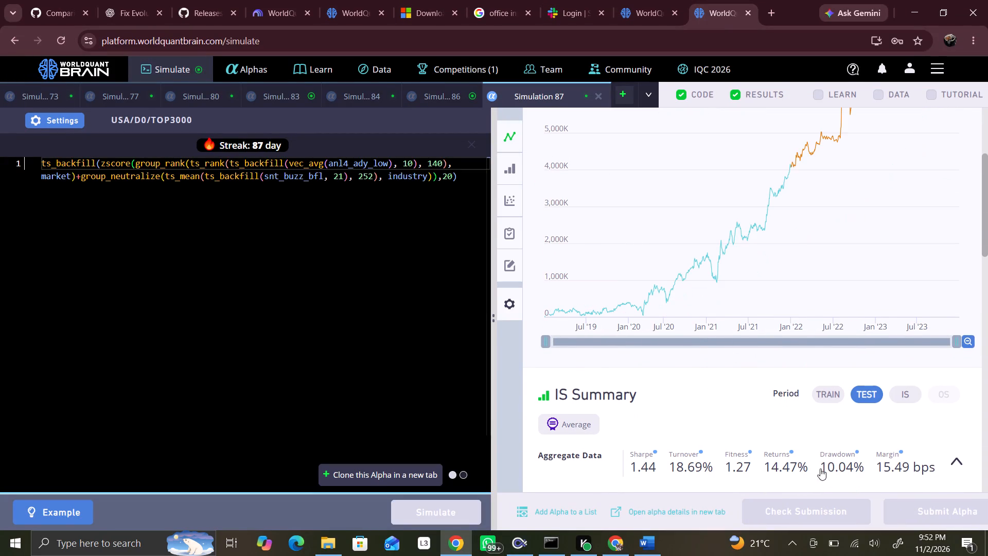
pyautogui.click(906, 394)
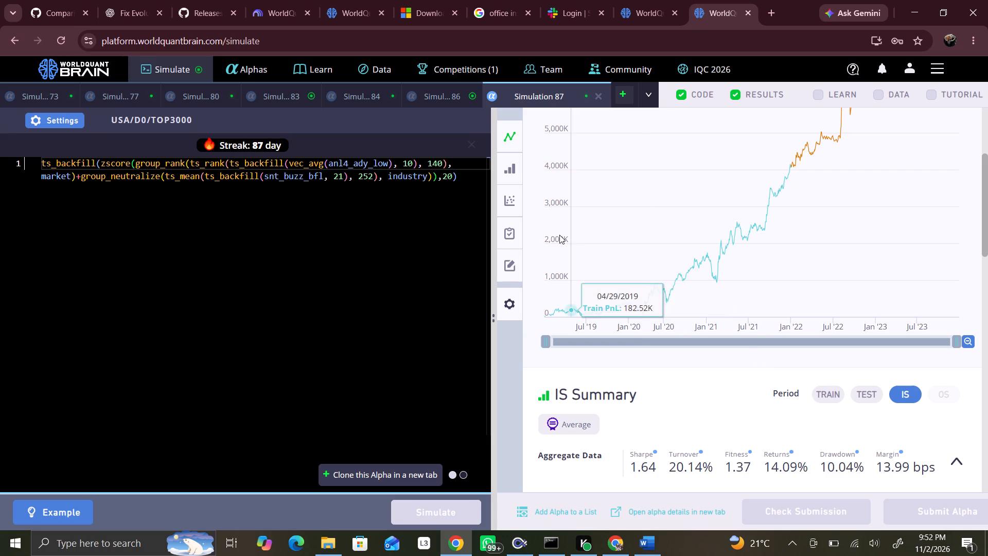
pyautogui.click(595, 95)
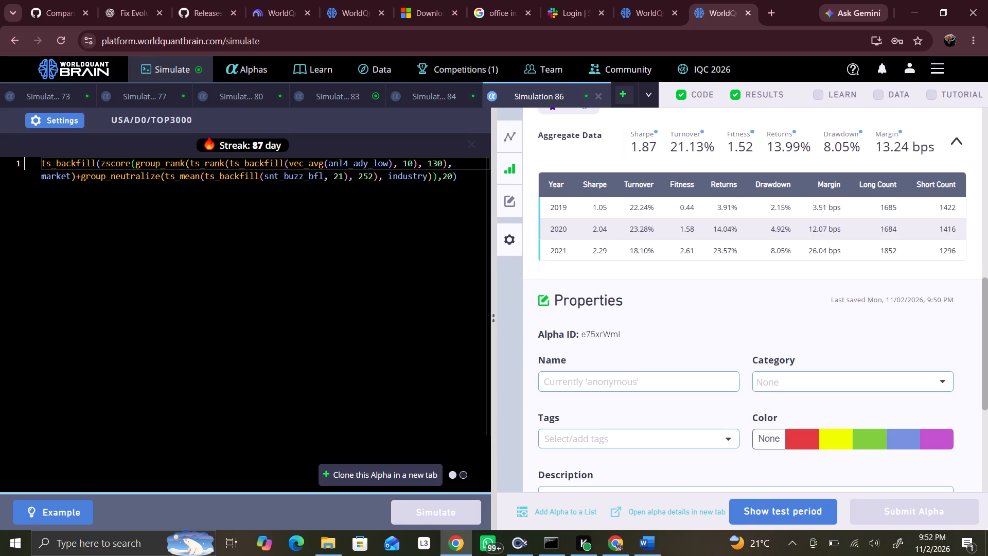
# Show Simulation 86's test period, review its IS-period summary and close its tab.
pyautogui.click(746, 507)
pyautogui.scroll(6, 775, 430)
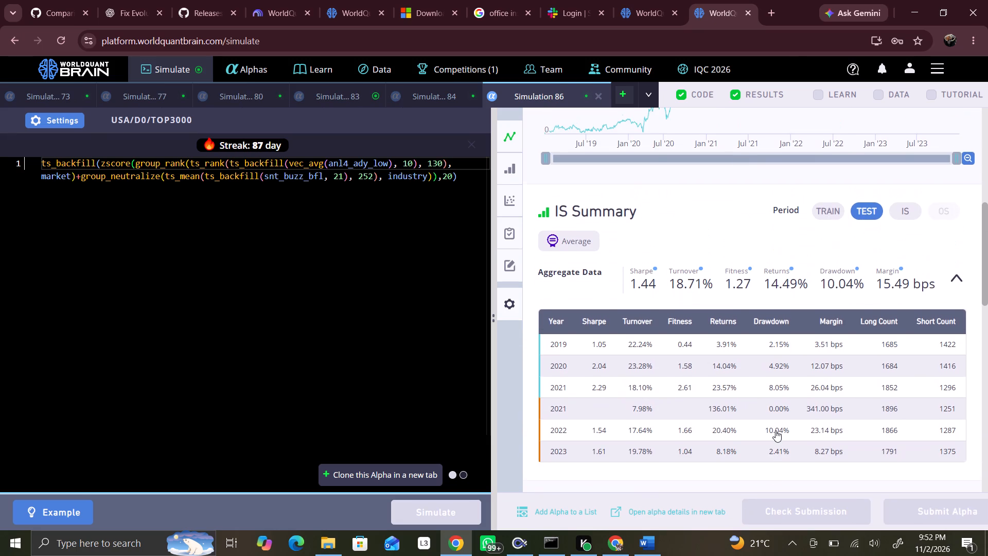
pyautogui.click(908, 216)
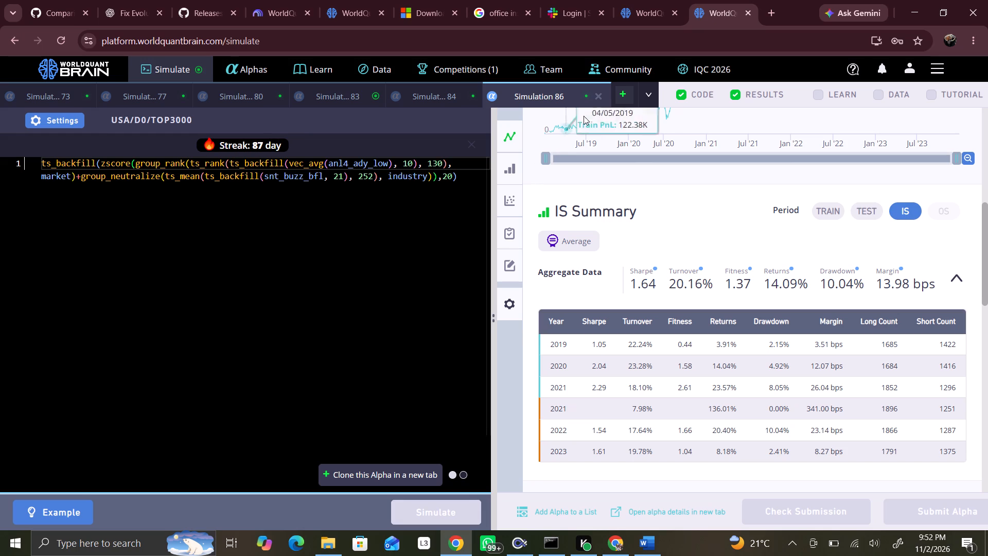
pyautogui.click(602, 96)
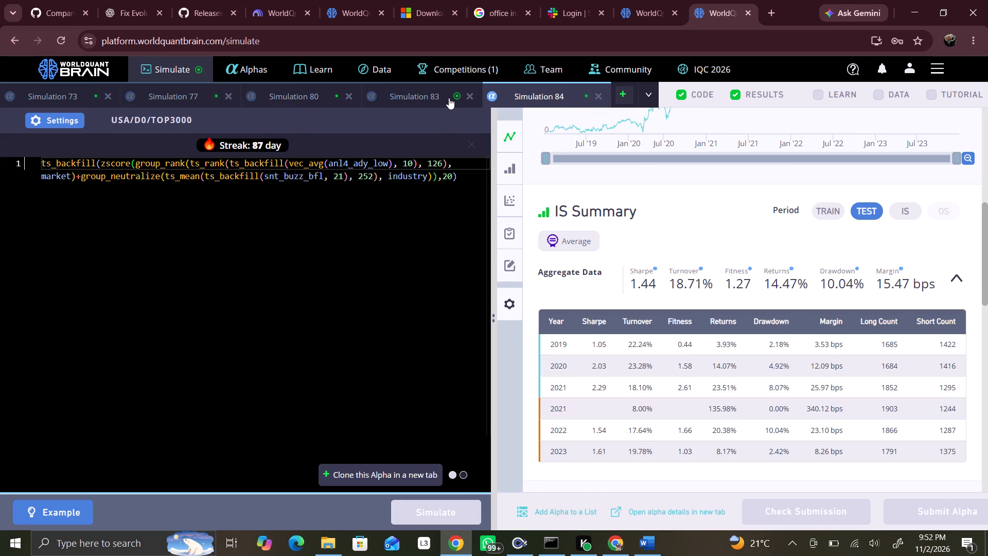
# Switch to Simulation 83, show its test period and review its IS-period summary.
pyautogui.click(444, 96)
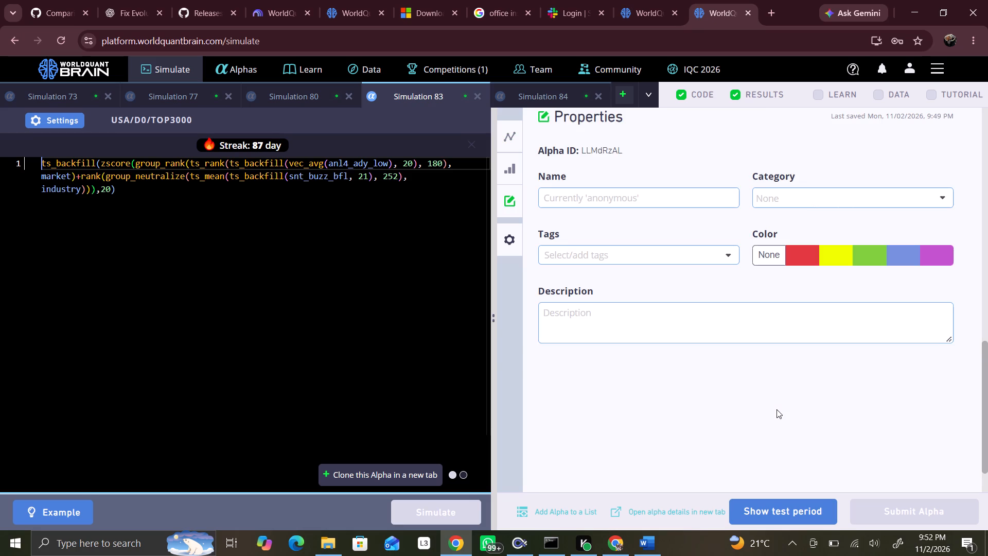
pyautogui.click(784, 500)
pyautogui.scroll(9, 784, 500)
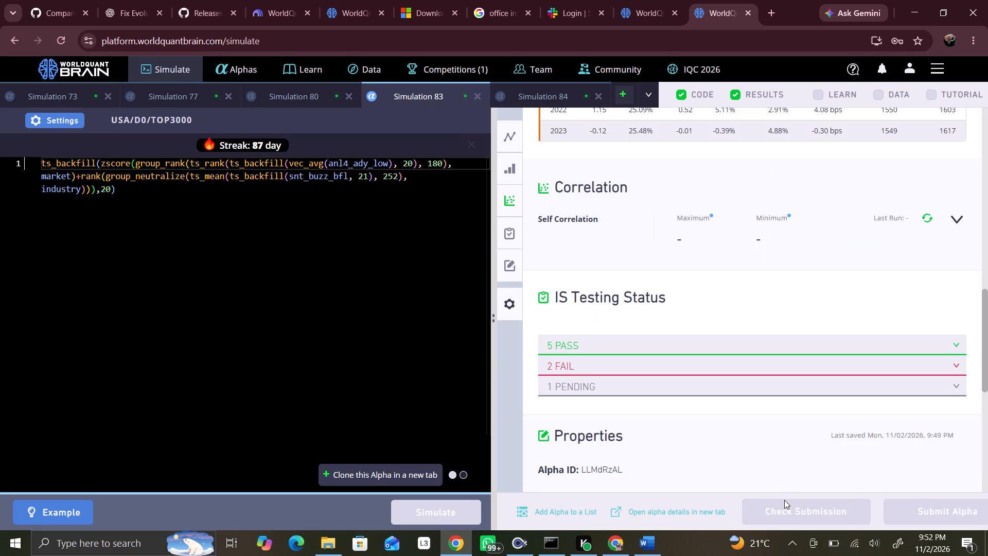
pyautogui.scroll(5, 784, 500)
pyautogui.scroll(20, 784, 500)
pyautogui.scroll(14, 792, 379)
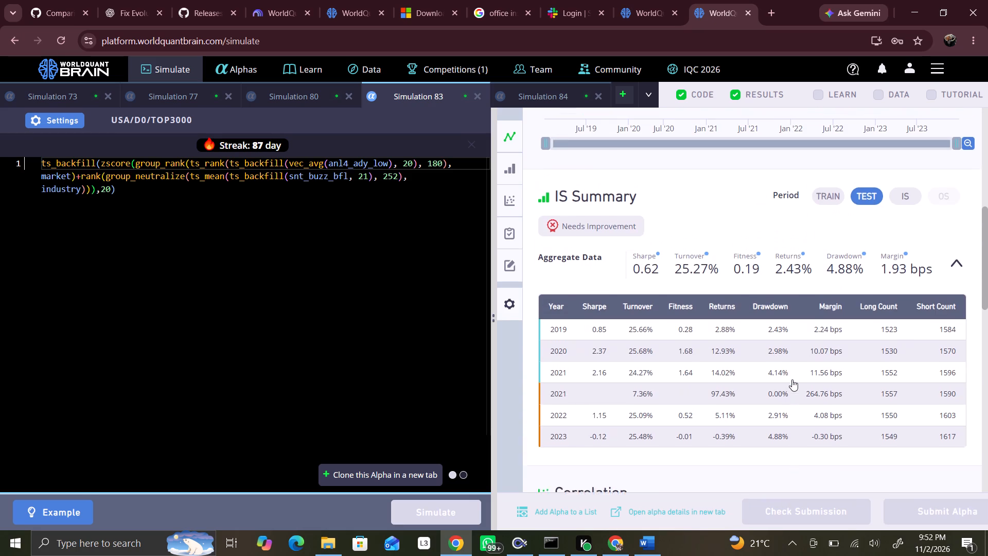
pyautogui.scroll(2, 792, 379)
pyautogui.click(900, 214)
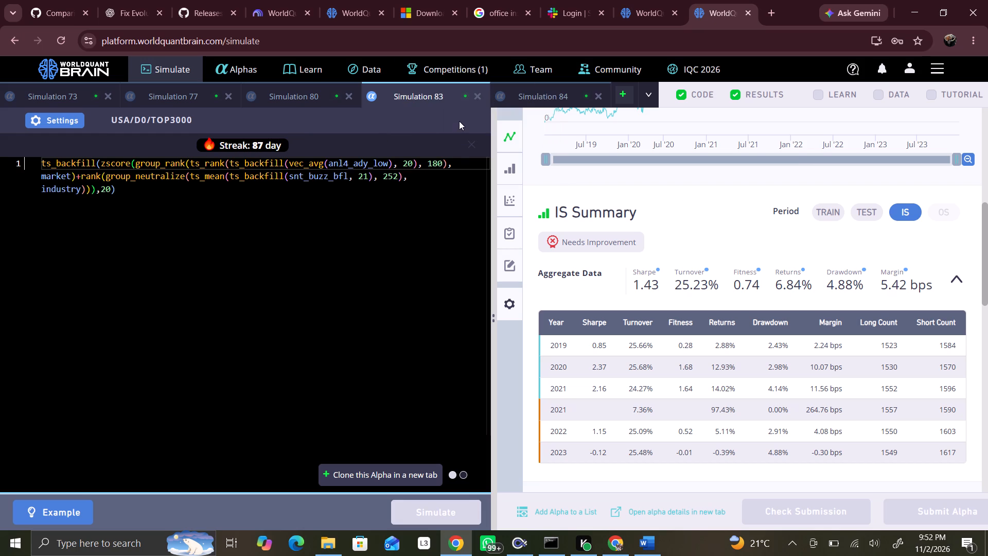
# Close the Simulation 83 and Simulation 80 tabs, discarding any unsimulated code.
pyautogui.click(473, 100)
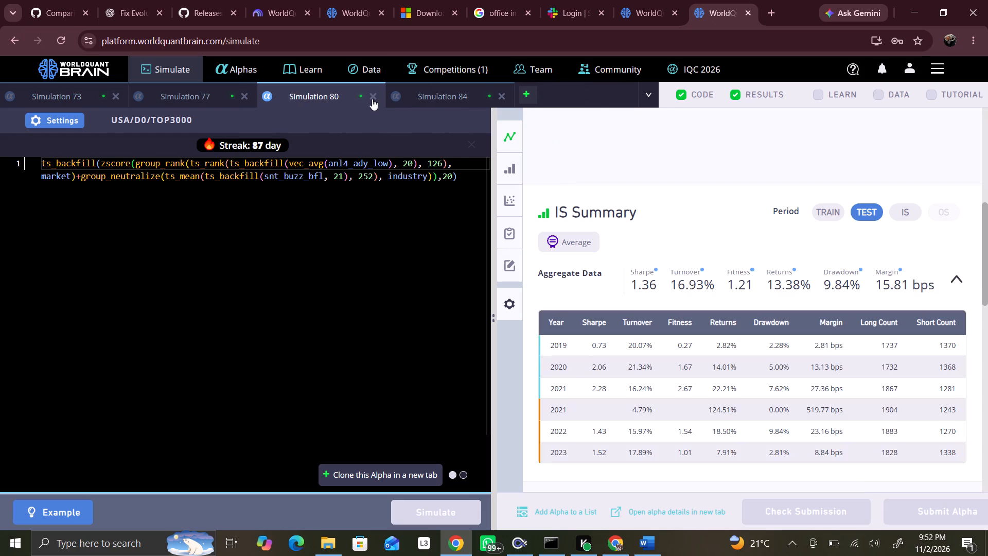
pyautogui.click(372, 99)
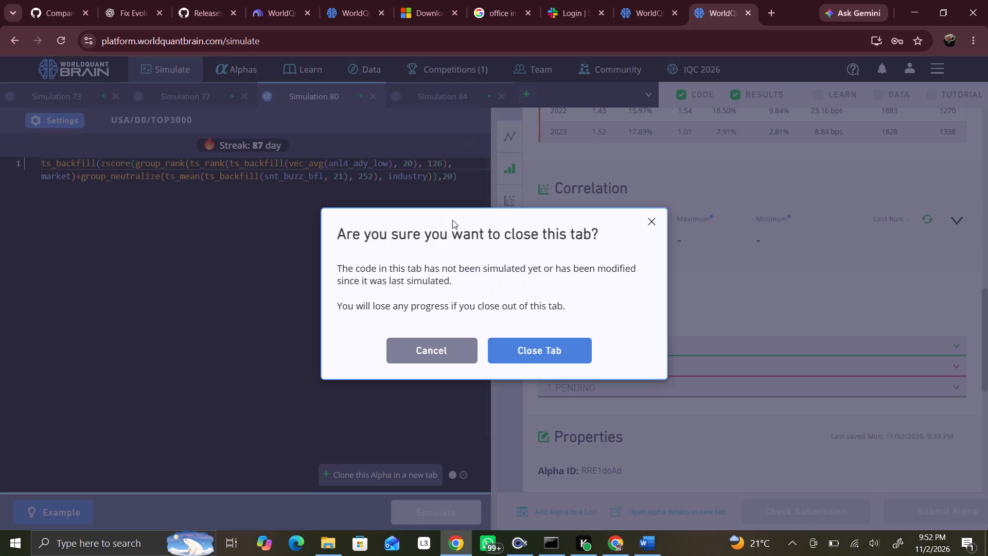
pyautogui.click(531, 355)
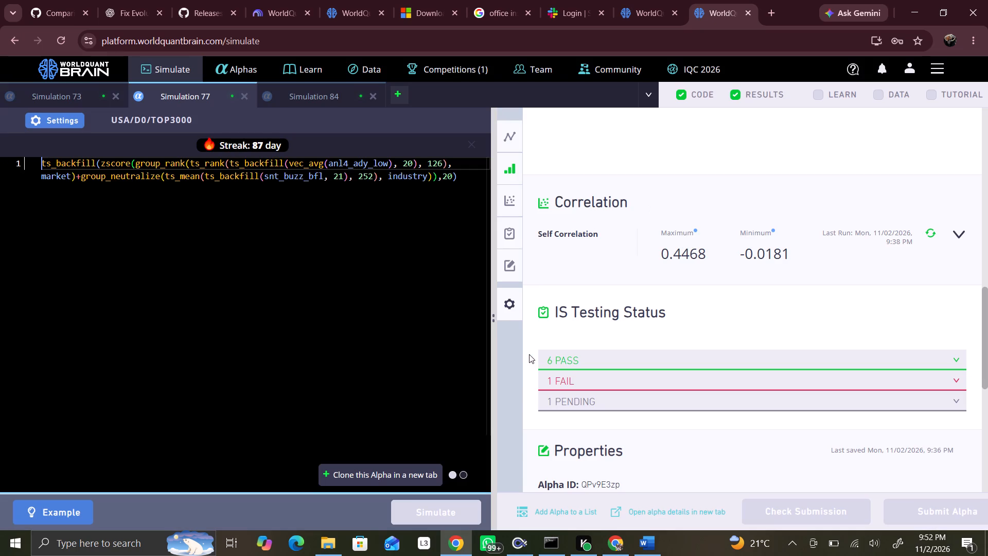
# Simulate a clone of Simulation 84's alpha with the ts_backfill window on snt_buzz_bfl set to 10.
pyautogui.click(334, 103)
pyautogui.scroll(18, 507, 337)
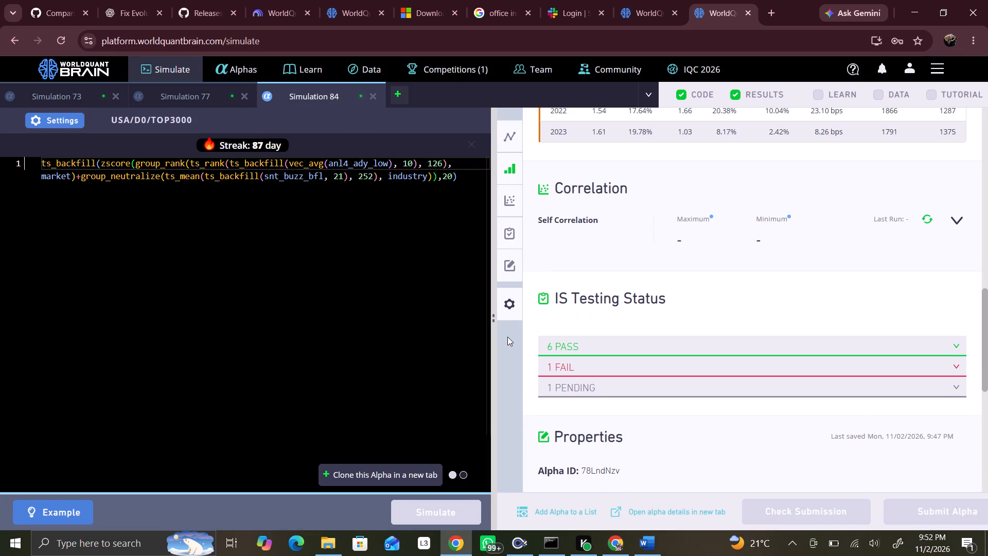
pyautogui.scroll(11, 507, 337)
pyautogui.click(419, 468)
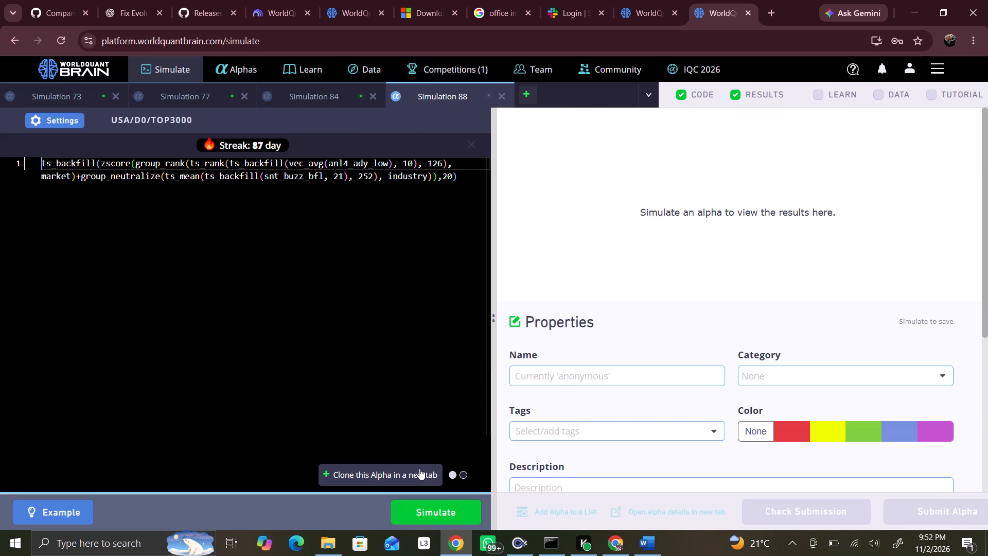
pyautogui.click(343, 177)
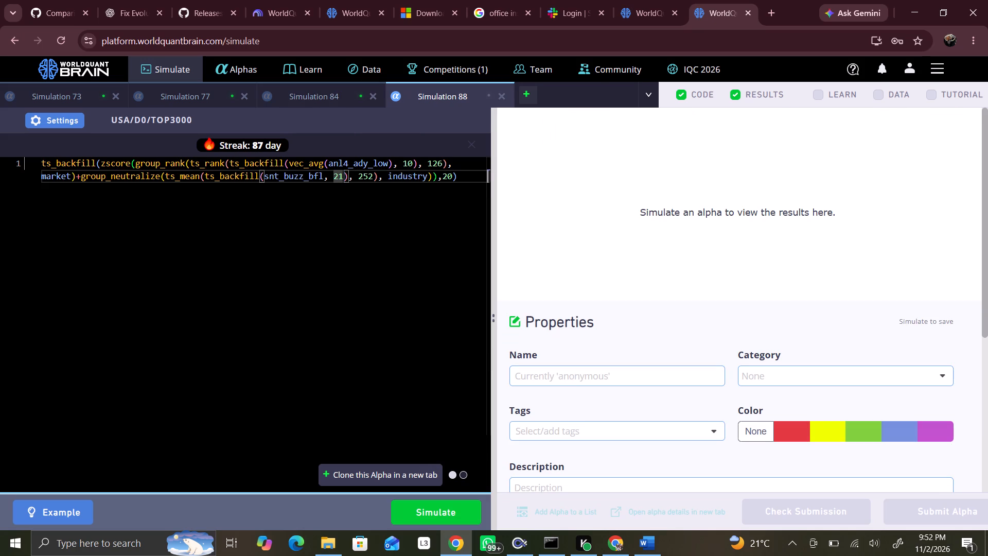
pyautogui.press('BackSpace')
pyautogui.press('BackSpace')
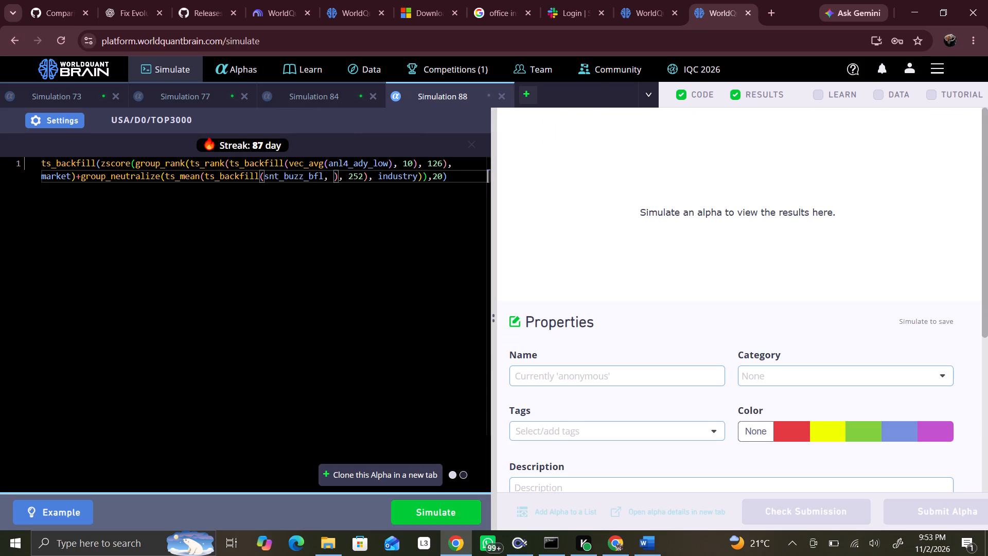
pyautogui.write('10')
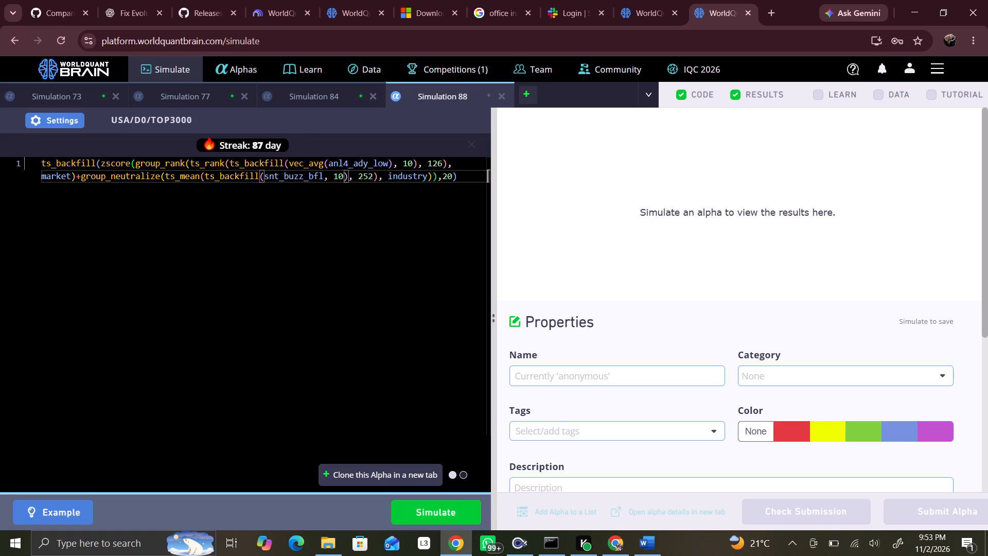
pyautogui.click(442, 499)
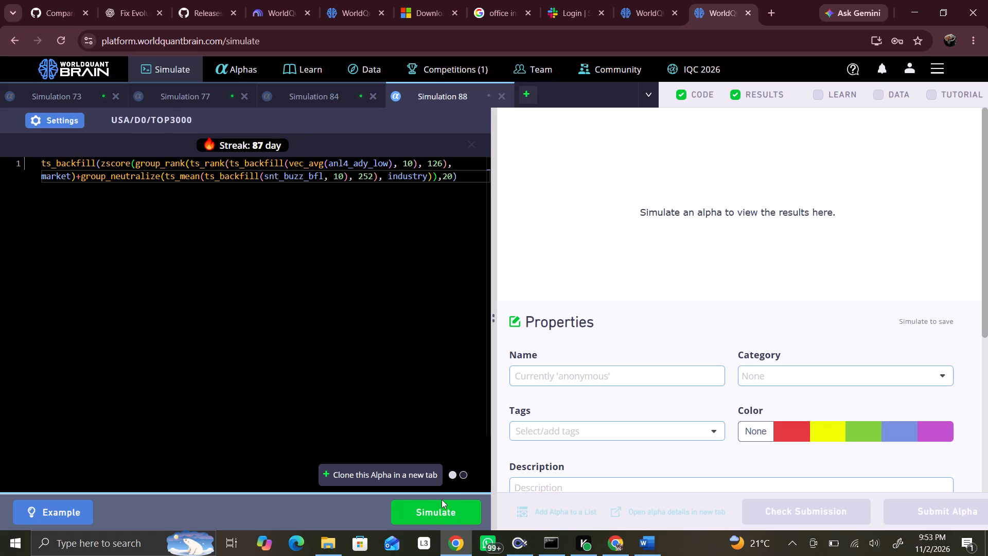
pyautogui.click(440, 509)
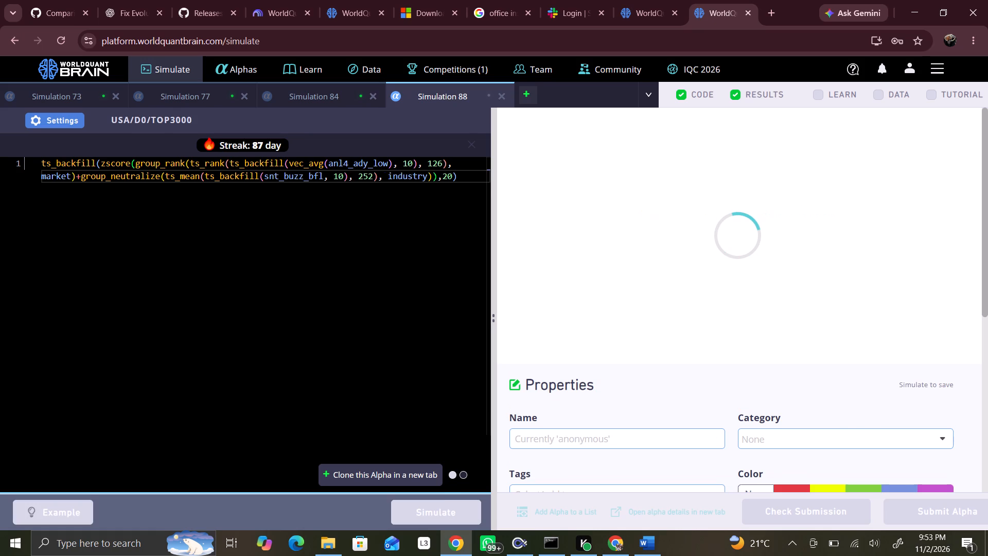
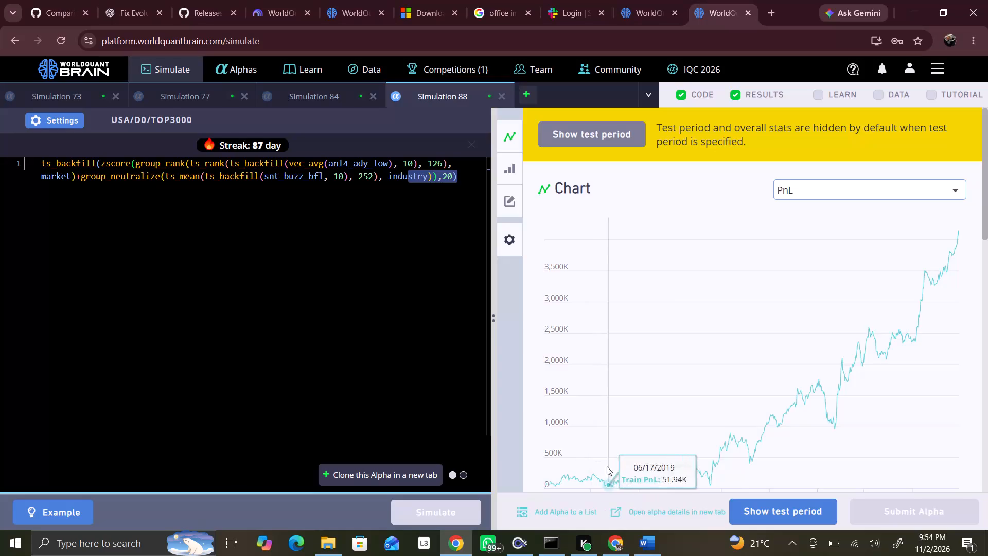
# Show Simulation 88's test period and review its summary for the IS period.
pyautogui.click(757, 511)
pyautogui.scroll(-3, 713, 447)
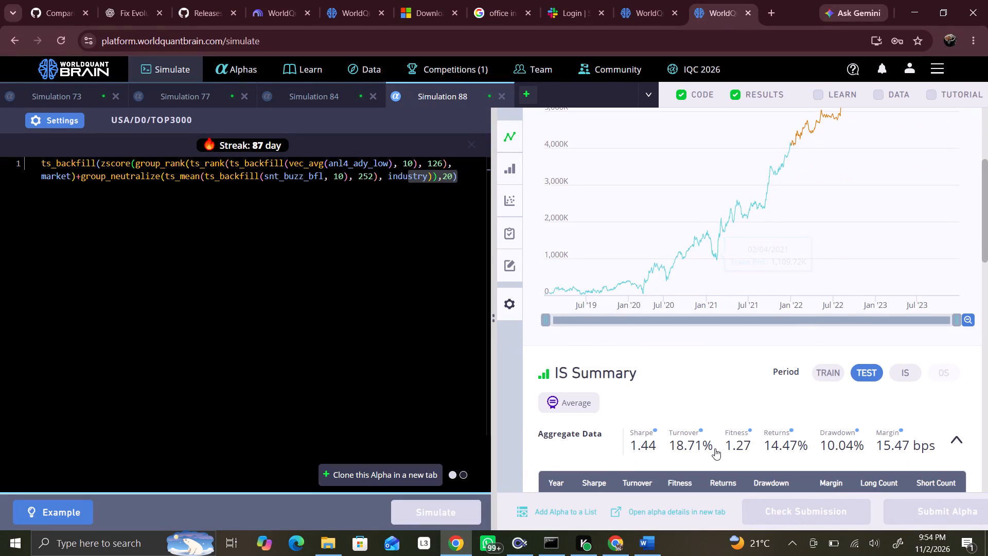
pyautogui.click(898, 374)
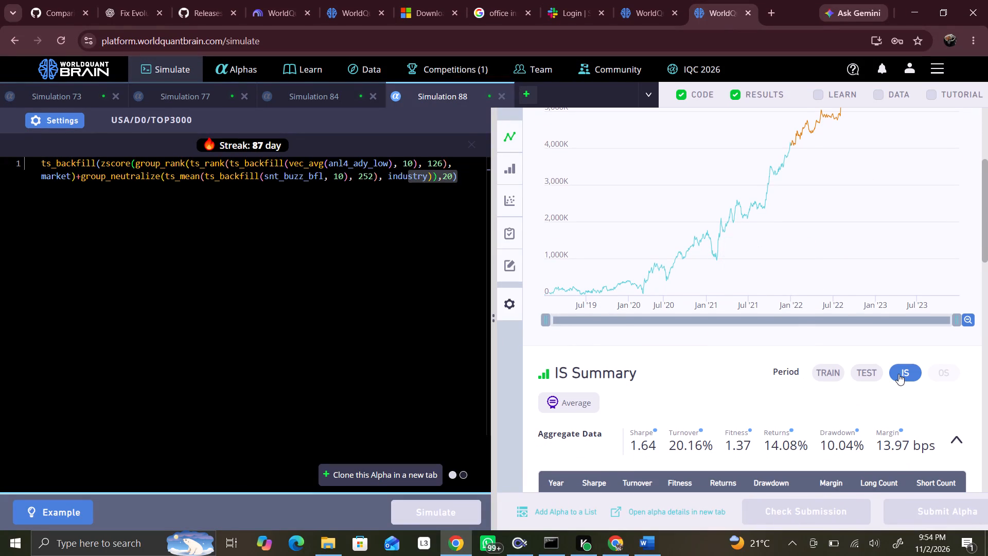
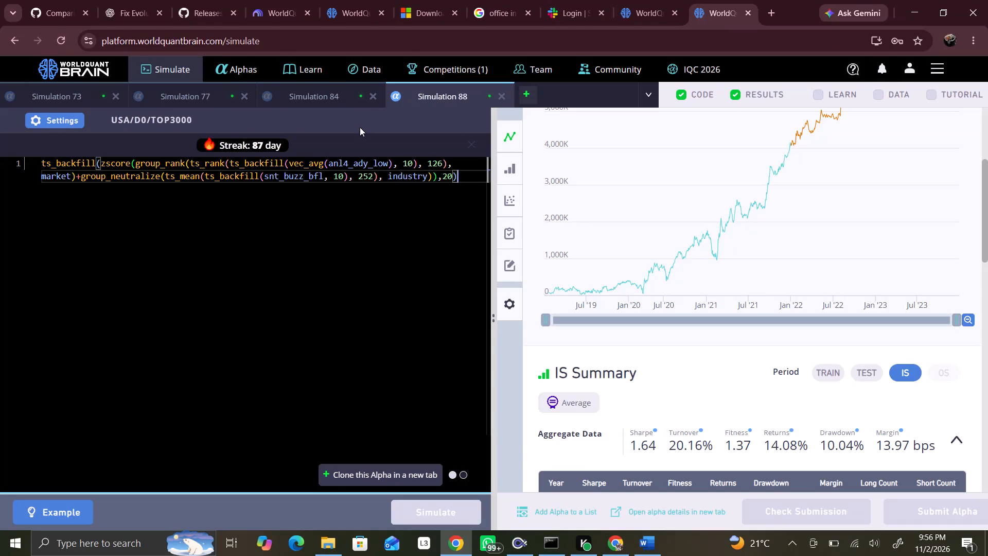
# Close the Simulation 84 and Simulation 77 tabs, discarding their unsimulated changes.
pyautogui.click(372, 97)
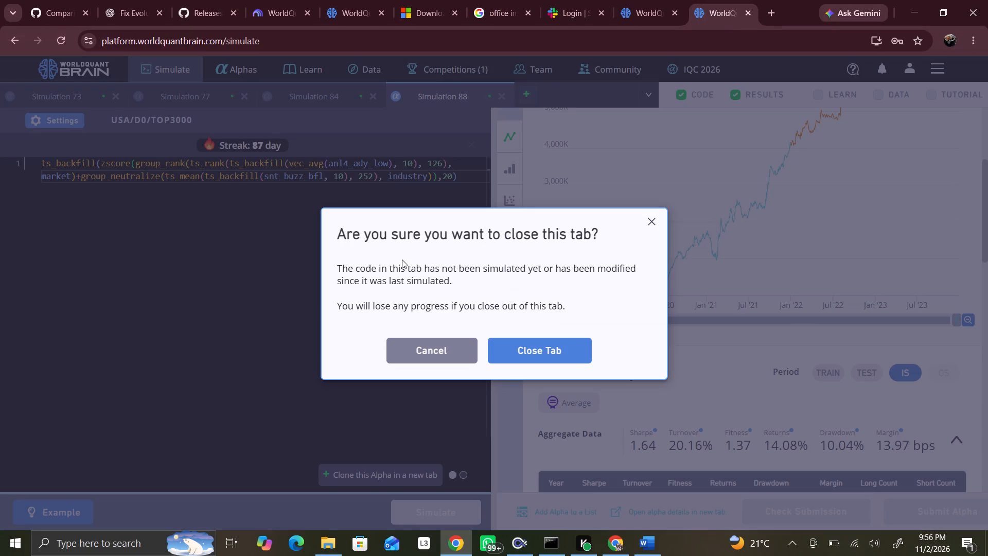
pyautogui.click(502, 344)
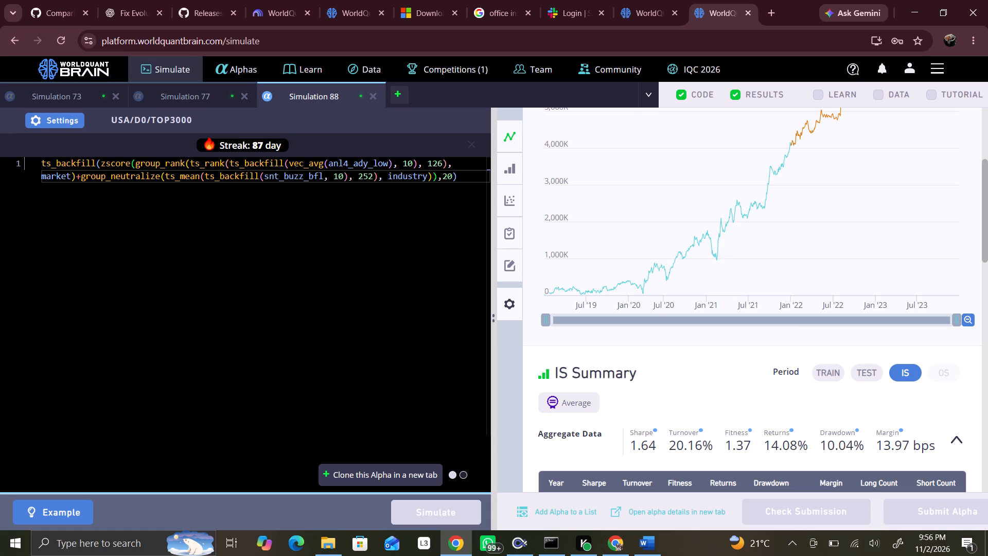
pyautogui.click(242, 96)
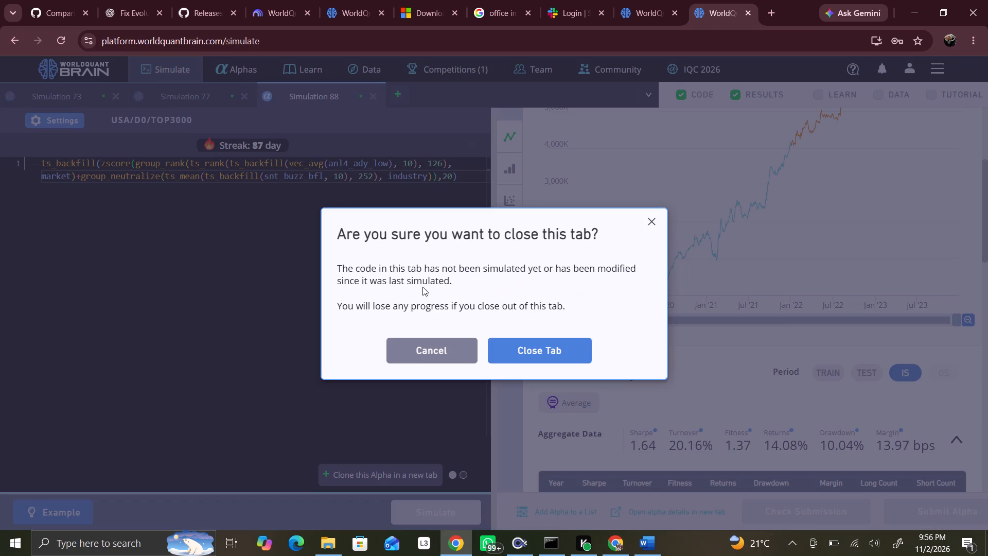
pyautogui.click(505, 346)
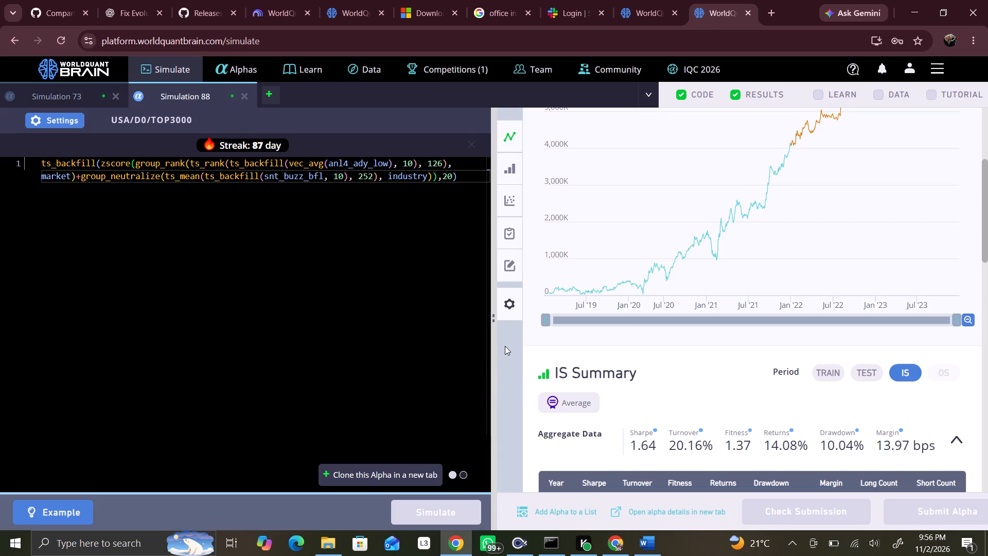
# Clone Simulation 88's alpha, set the outer ts_backfill window to 40, and simulate the variant.
pyautogui.click(418, 468)
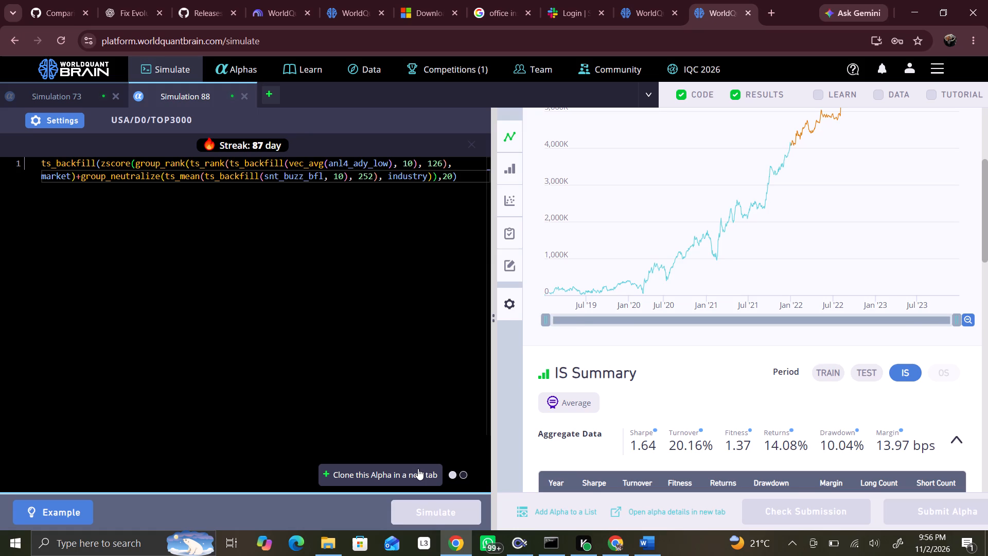
pyautogui.click(447, 181)
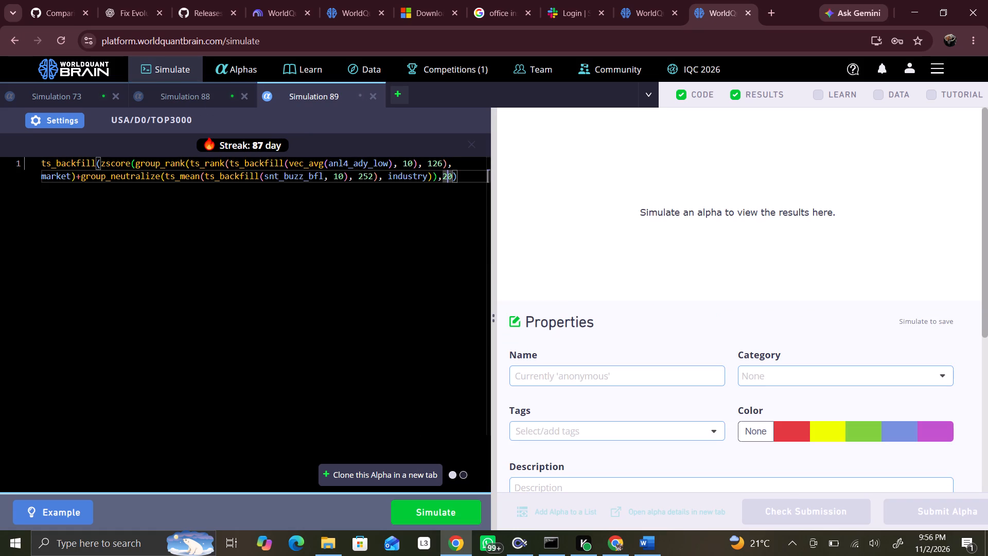
pyautogui.press('BackSpace')
pyautogui.press('4')
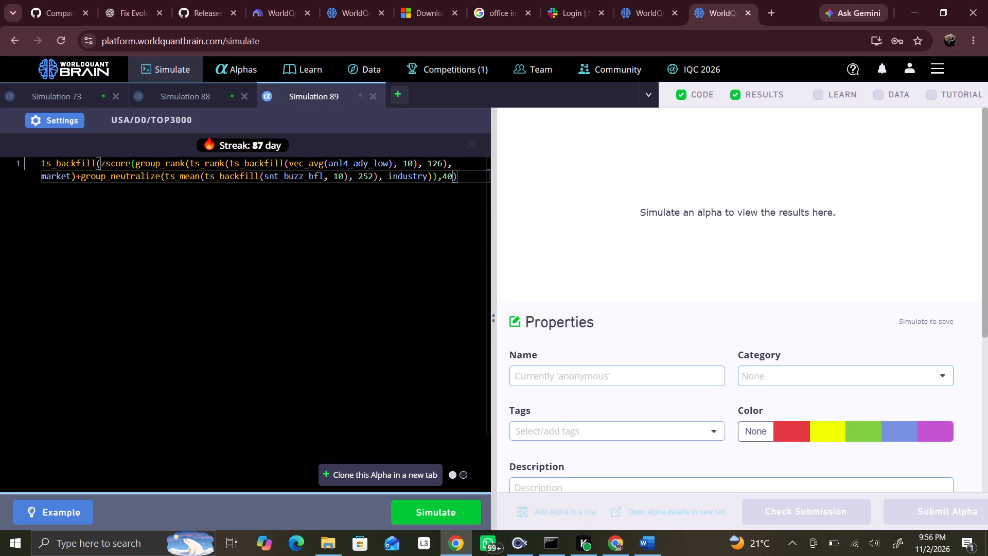
pyautogui.click(438, 512)
# Clone the 40-day variant, set the outer ts_backfill window to 120, and simulate it.
pyautogui.click(415, 477)
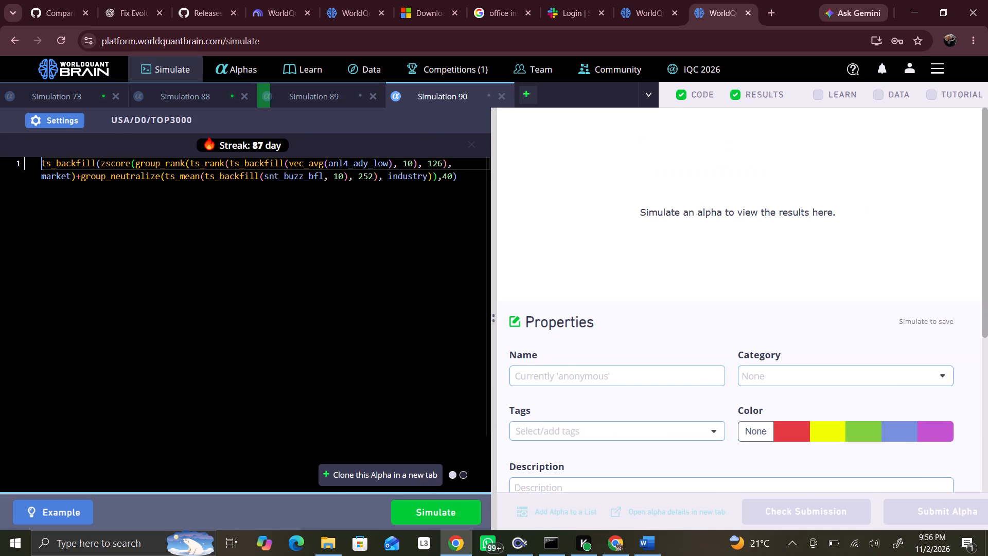
pyautogui.click(447, 179)
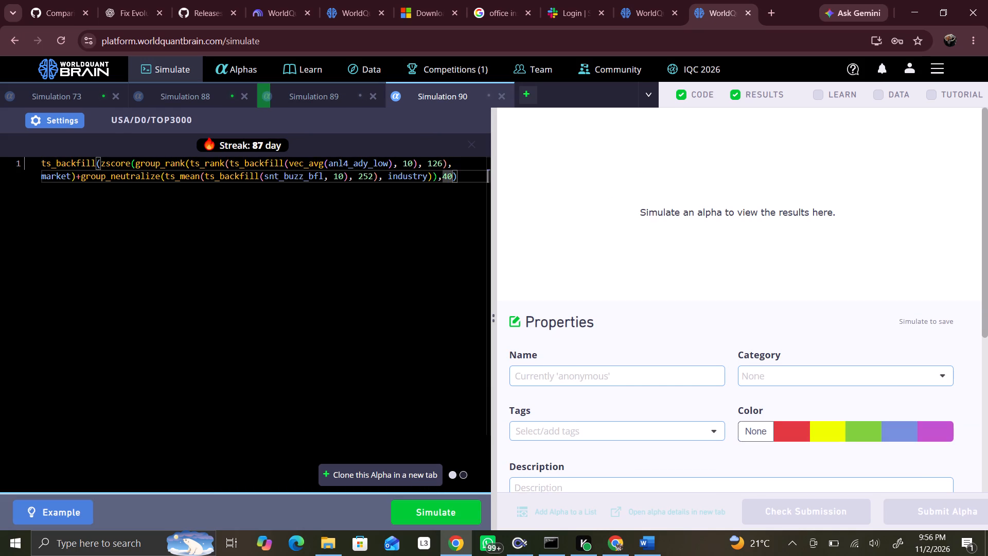
pyautogui.press('BackSpace')
pyautogui.write('12')
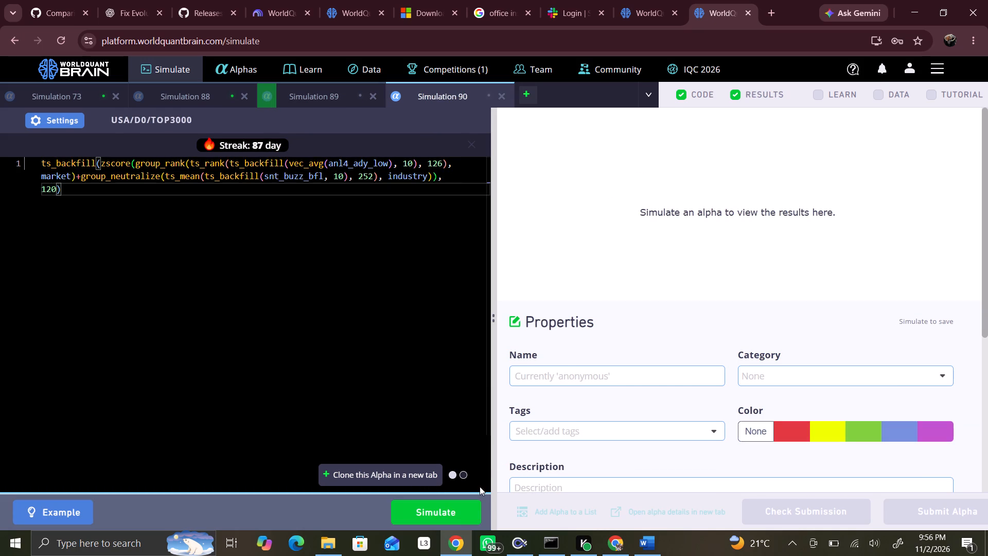
pyautogui.click(456, 514)
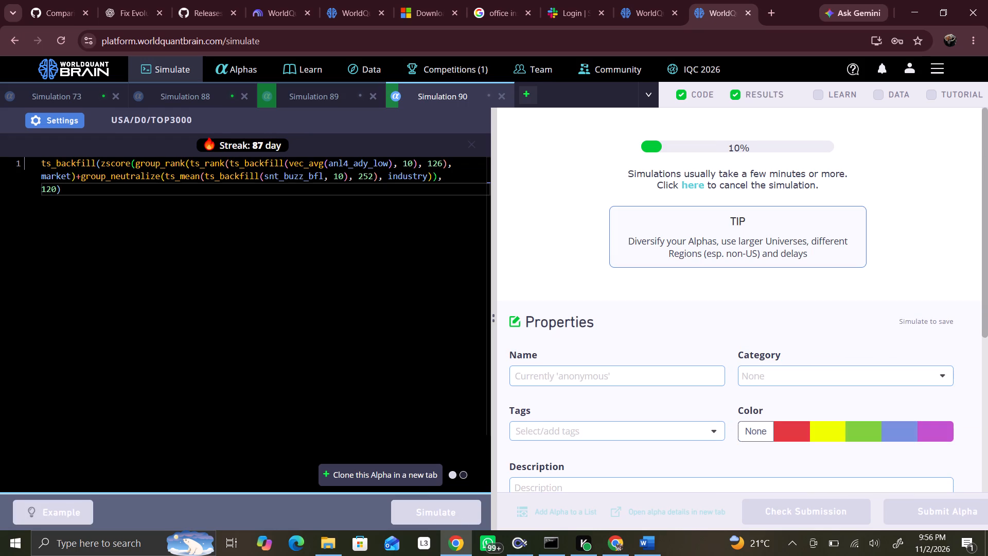
pyautogui.click(345, 378)
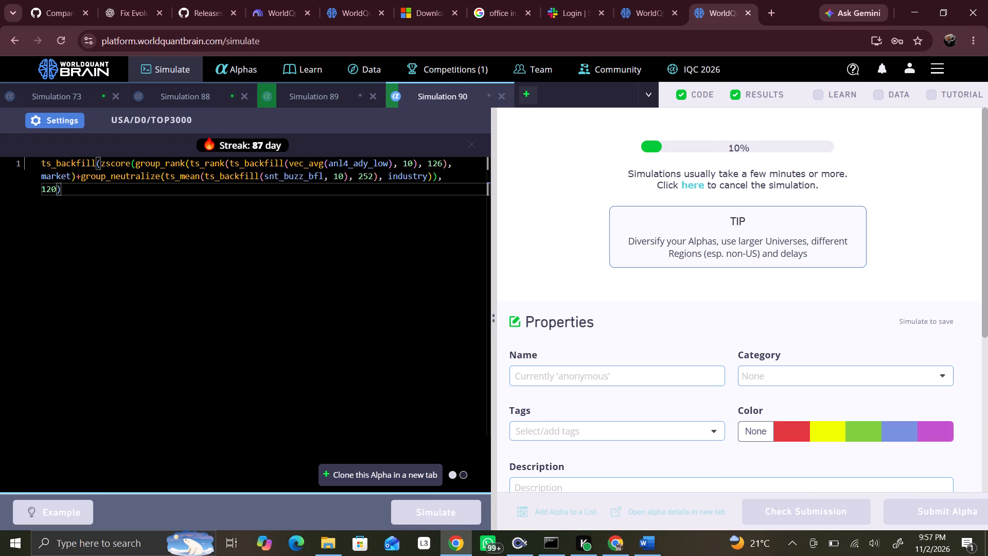
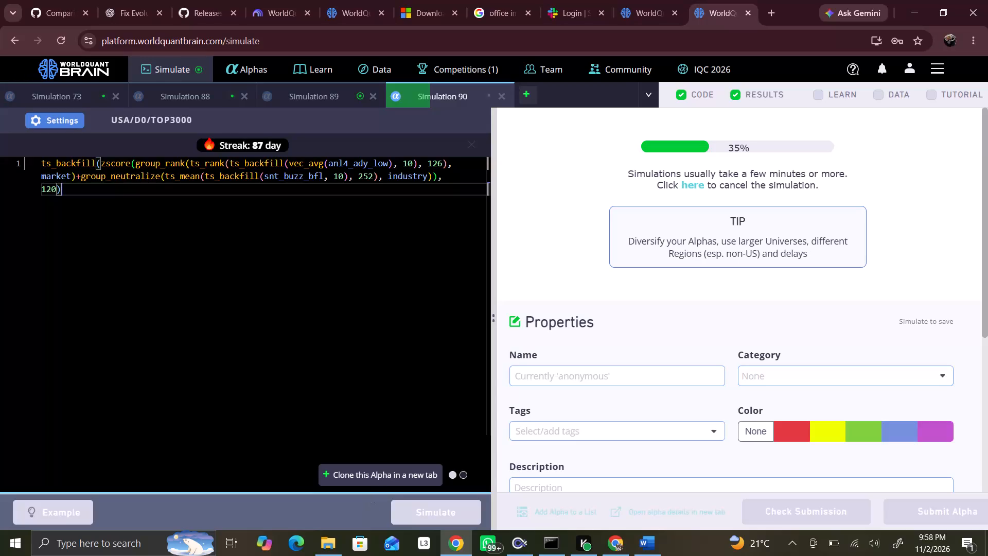
# Compare the full in-sample summaries of Simulations 89 and 90, with the test period shown for each.
pyautogui.click(351, 281)
pyautogui.click(327, 101)
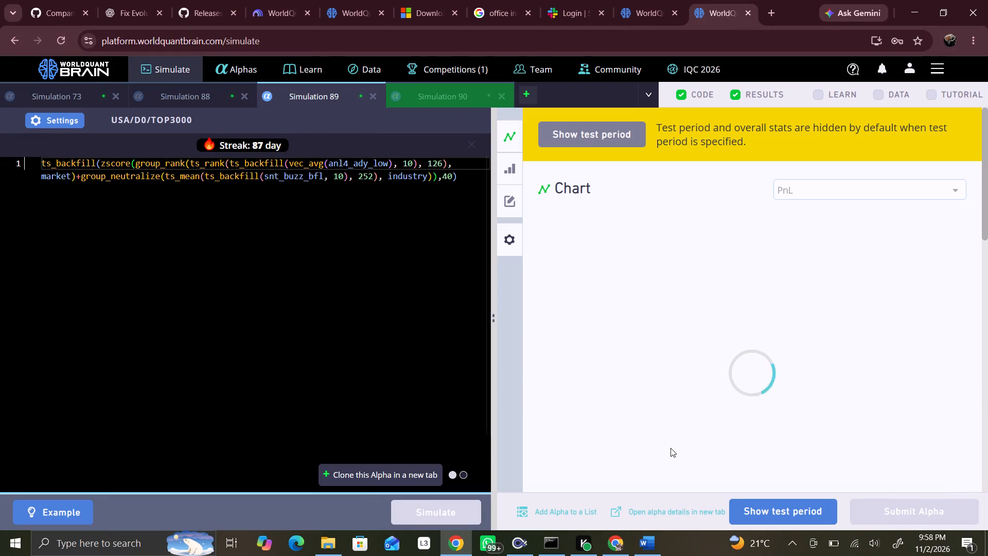
pyautogui.click(743, 509)
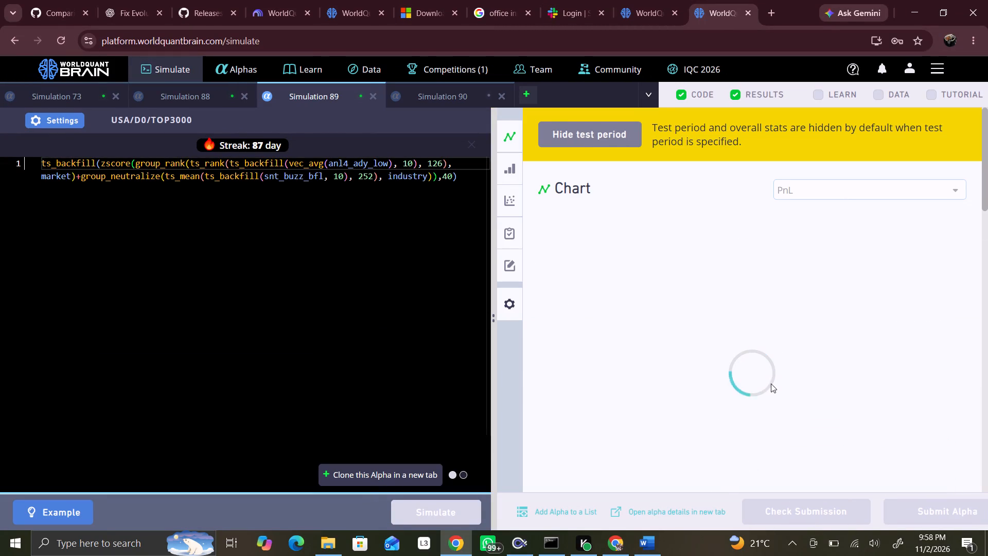
pyautogui.scroll(-12, 770, 378)
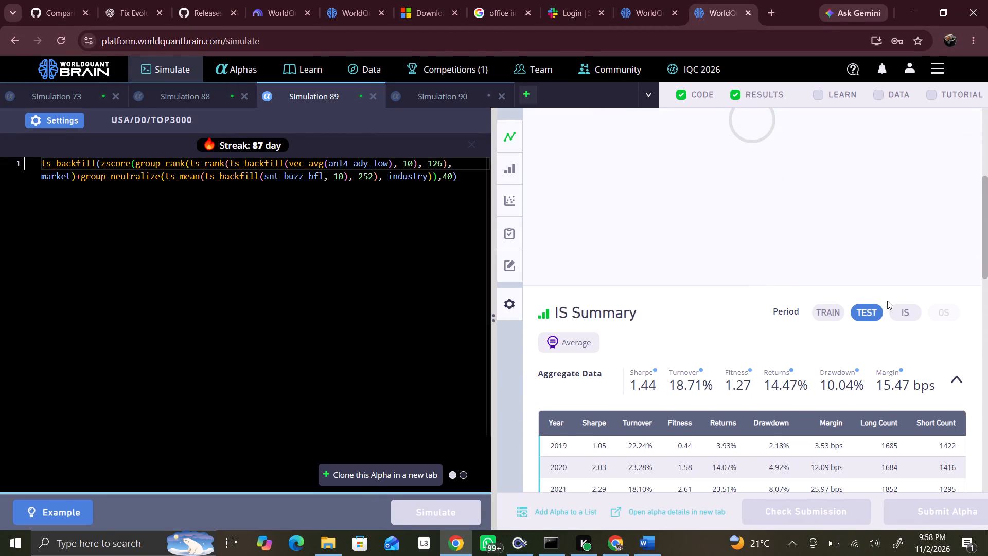
pyautogui.click(904, 316)
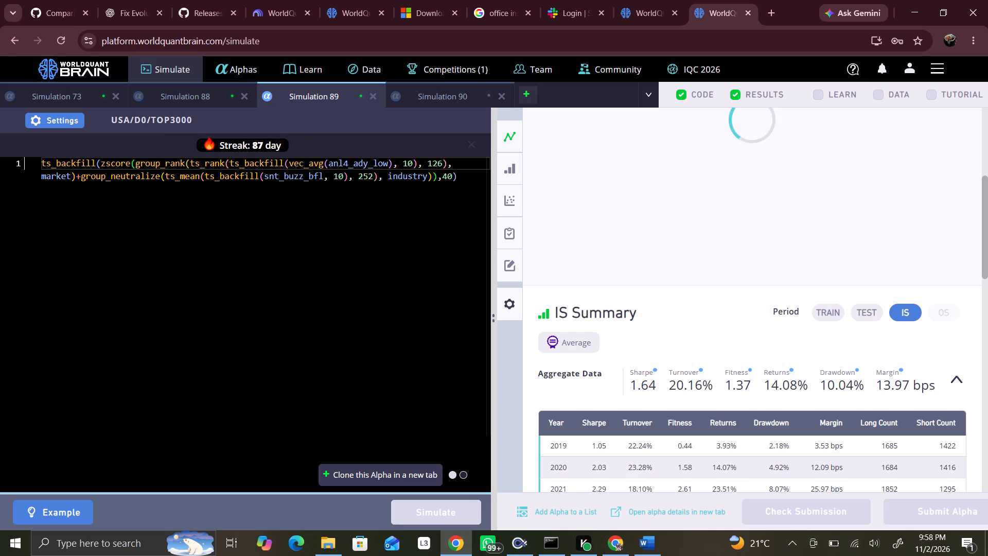
pyautogui.click(452, 105)
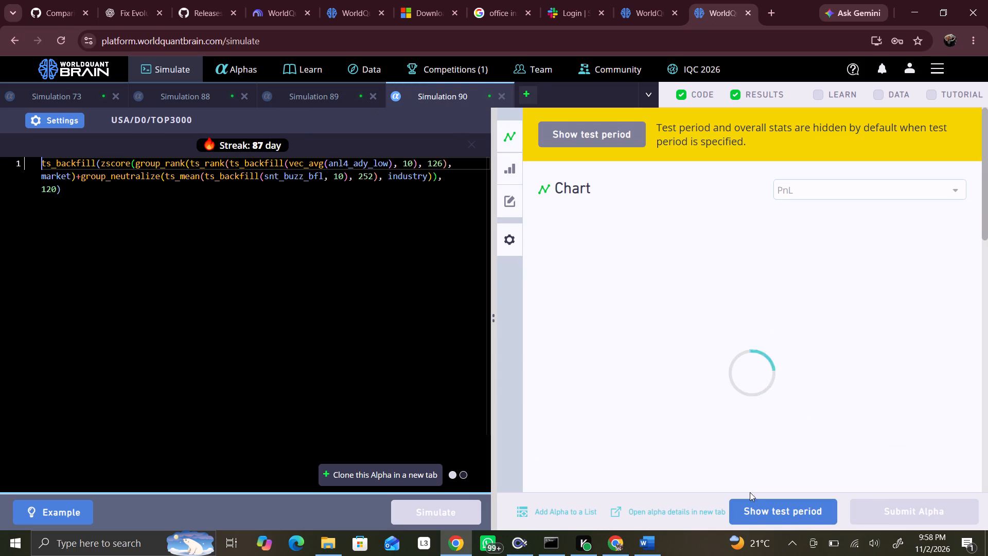
pyautogui.click(754, 505)
pyautogui.scroll(-3, 769, 401)
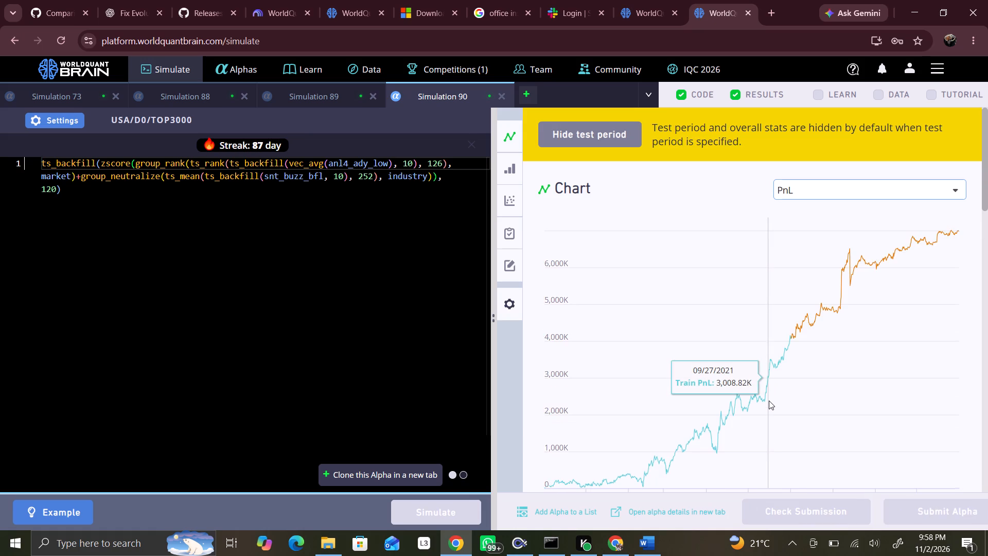
pyautogui.scroll(-9, 769, 401)
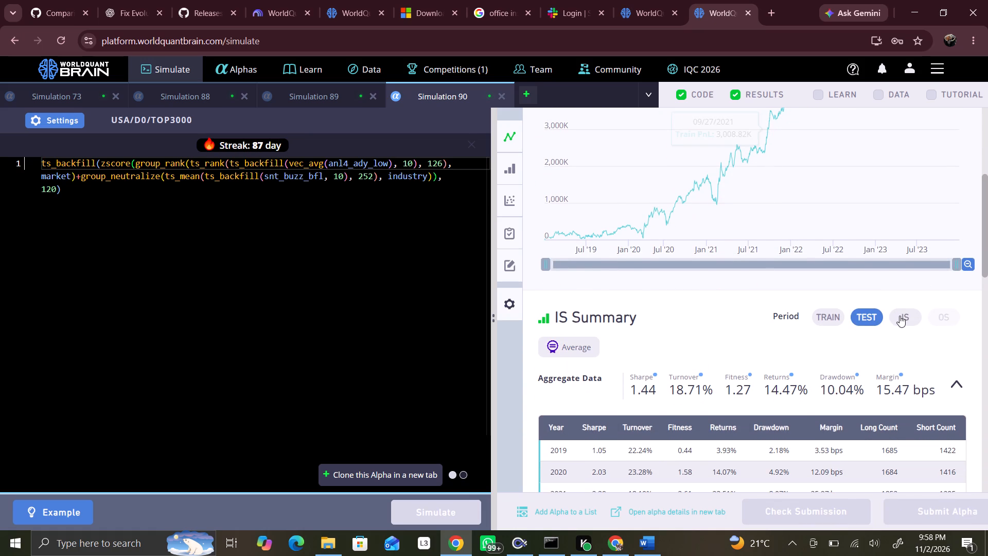
pyautogui.click(899, 316)
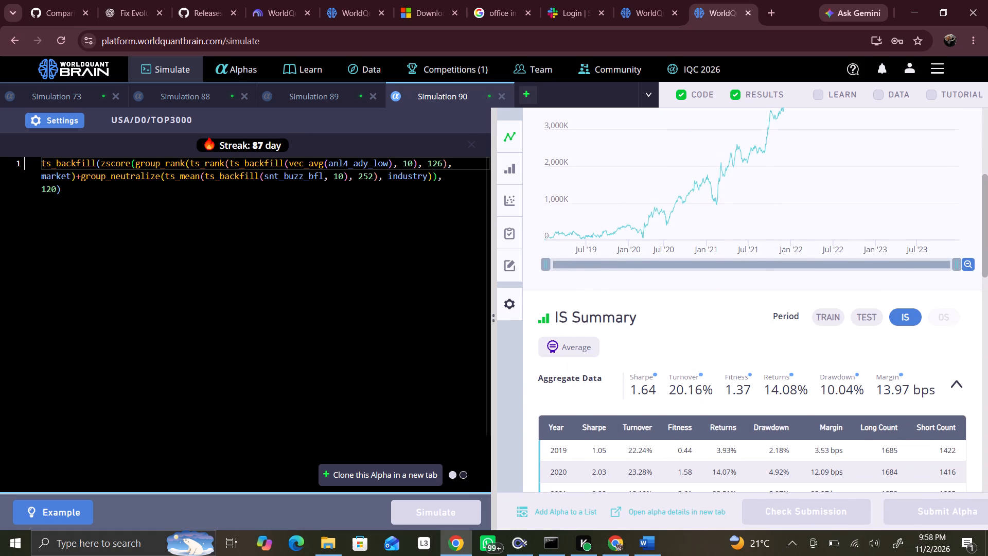
# Set Simulation 90's decay to 1 and simulate the 120-day outer backfill variant.
pyautogui.click(443, 302)
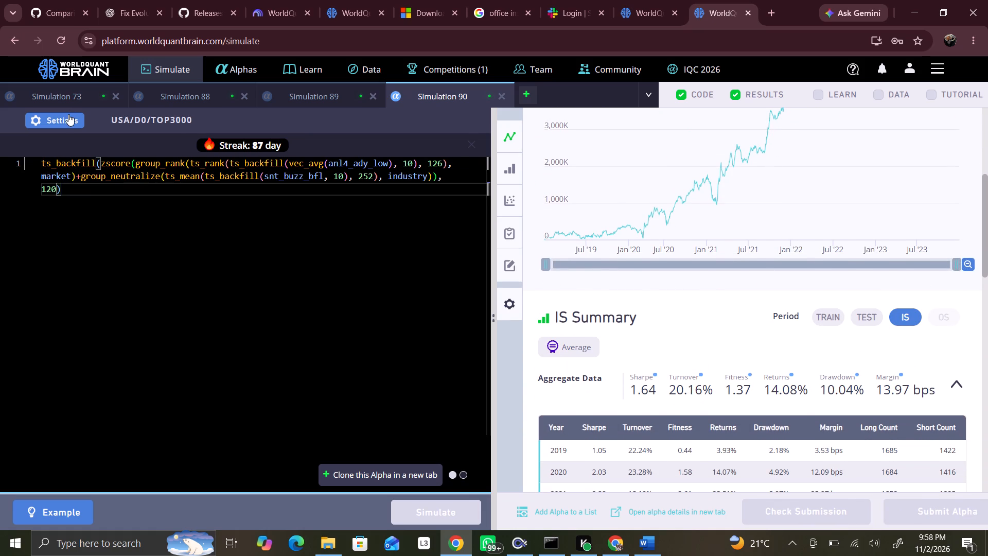
pyautogui.click(67, 116)
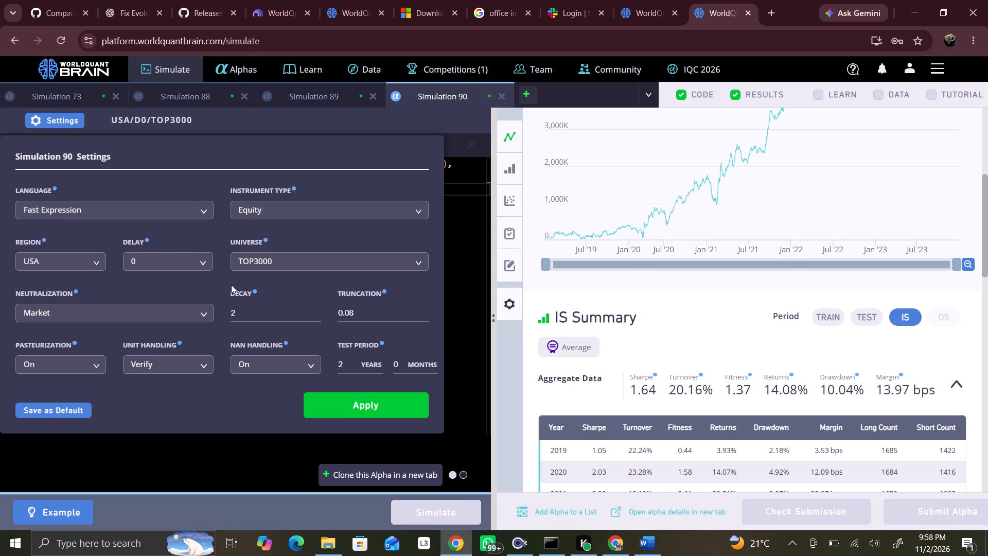
pyautogui.click(247, 305)
pyautogui.press('BackSpace')
pyautogui.press('1')
pyautogui.click(340, 408)
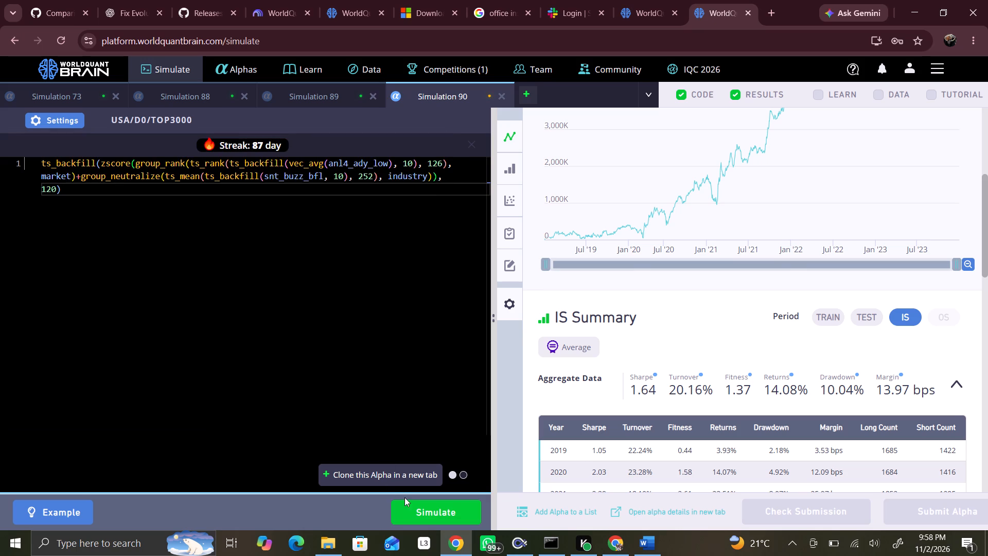
pyautogui.click(407, 501)
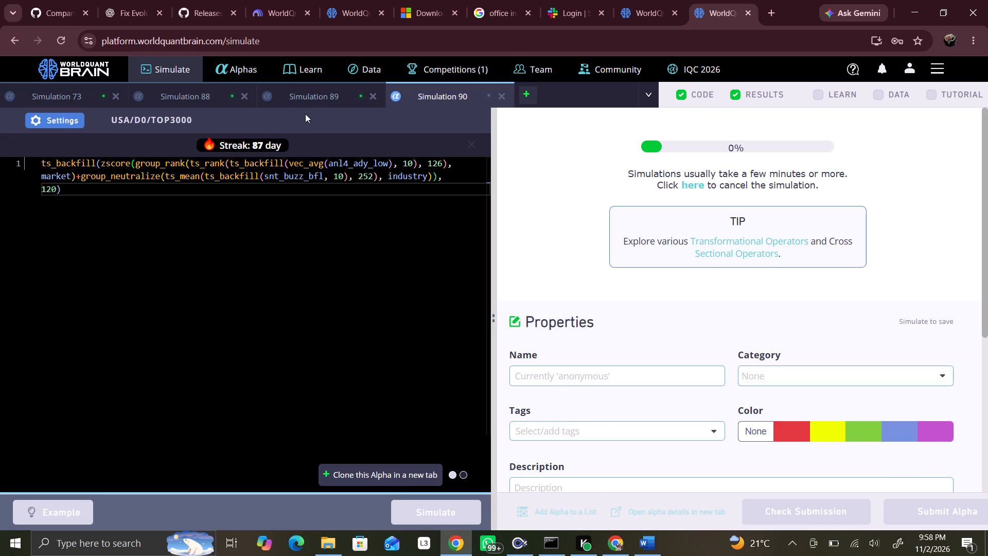
# Set Simulation 89's decay to 0 and simulate the 40-day outer backfill variant.
pyautogui.click(309, 100)
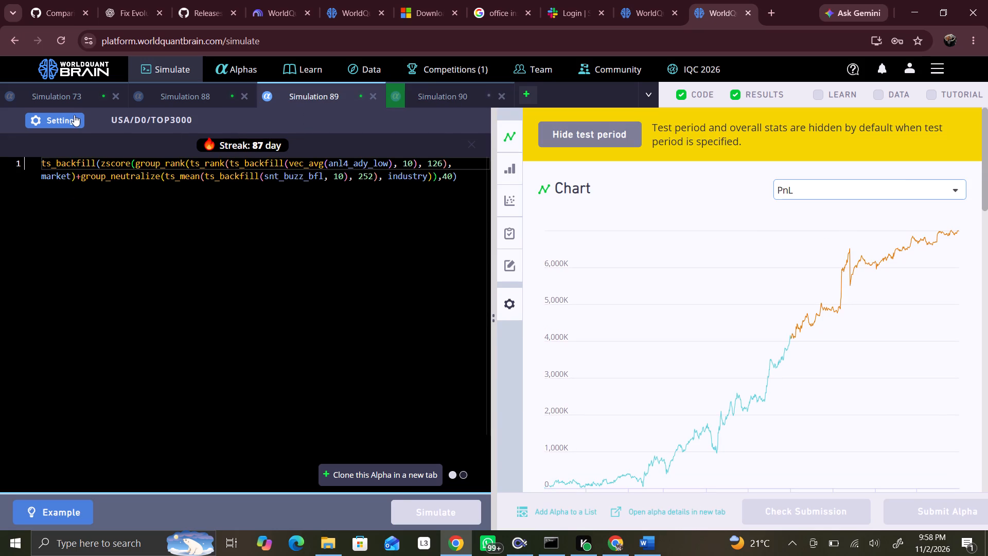
pyautogui.click(71, 114)
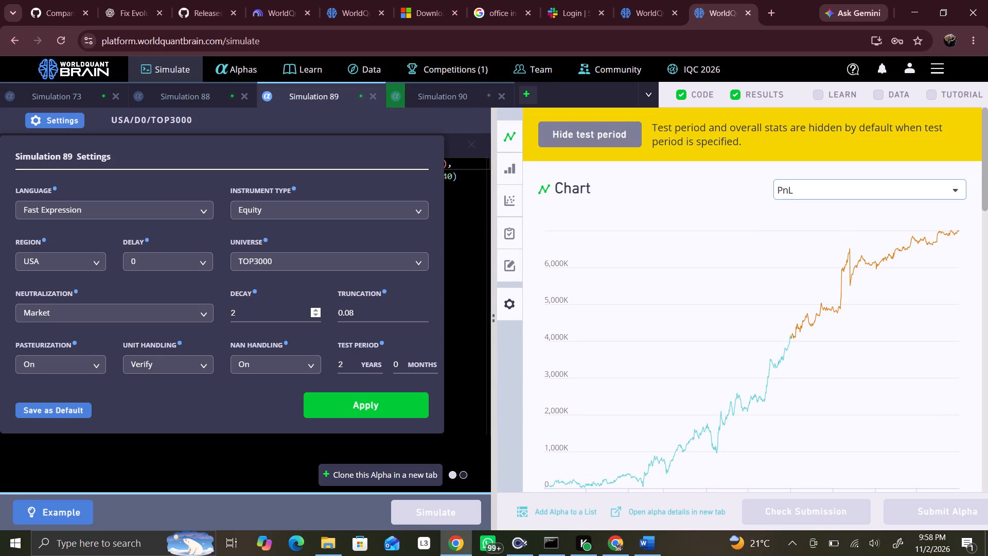
pyautogui.click(240, 307)
pyautogui.press('BackSpace')
pyautogui.press('0')
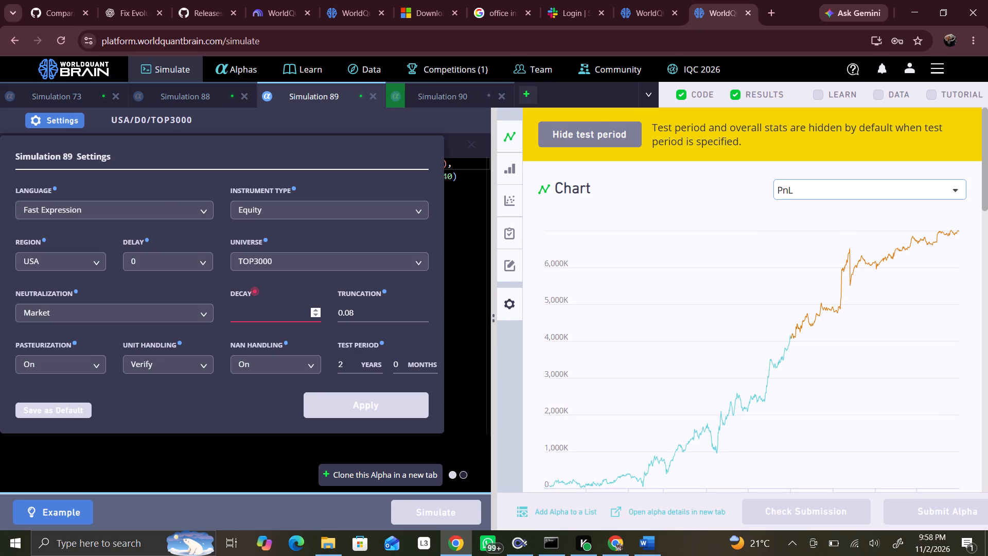
pyautogui.click(312, 408)
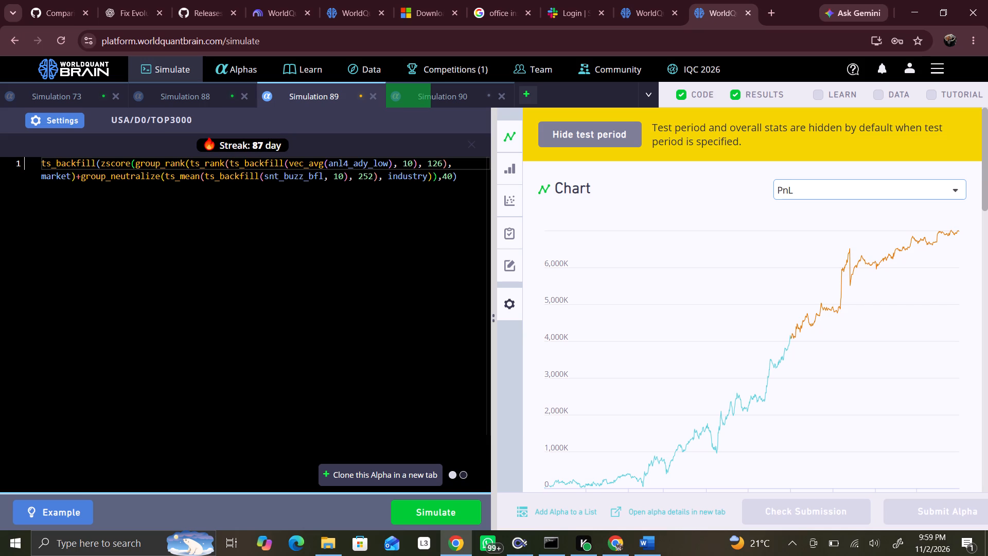
pyautogui.click(281, 336)
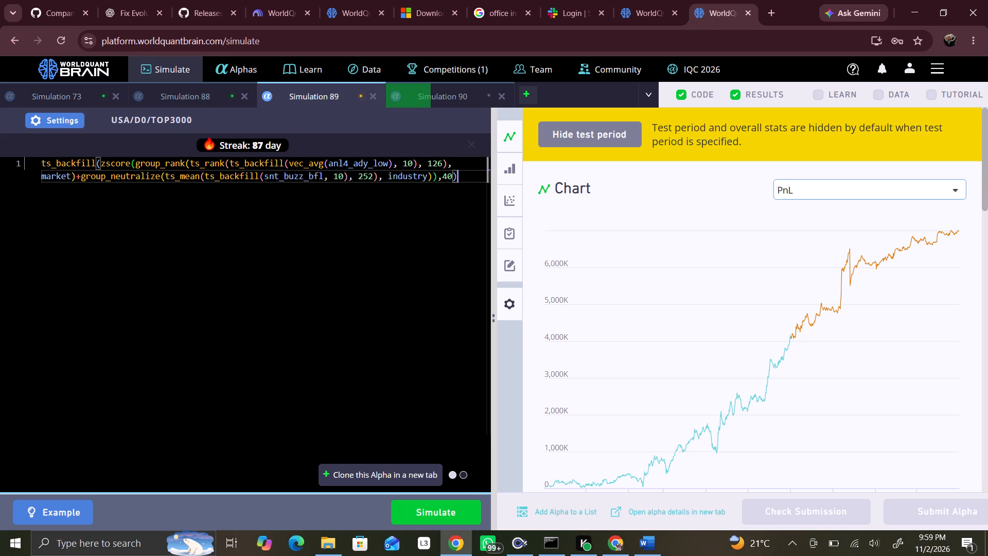
pyautogui.click(442, 517)
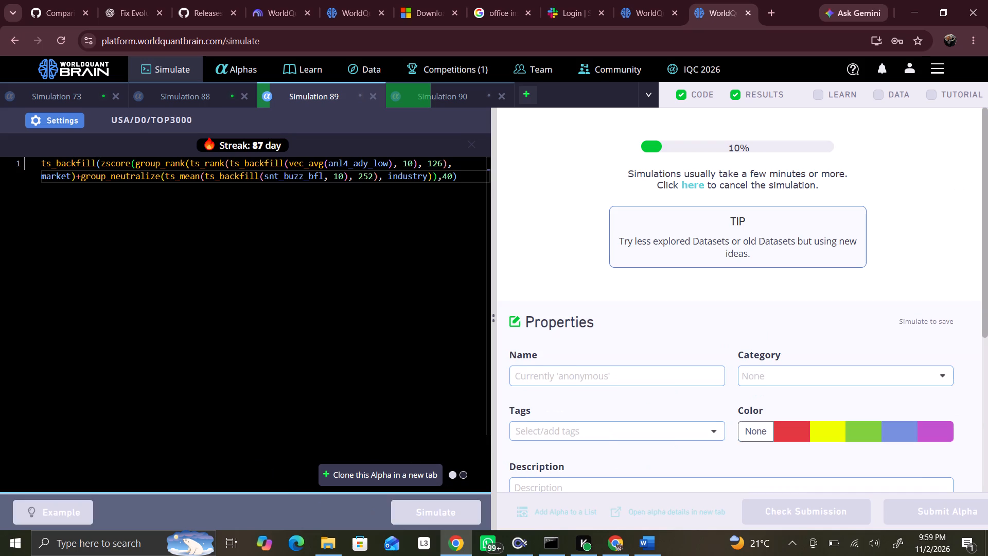
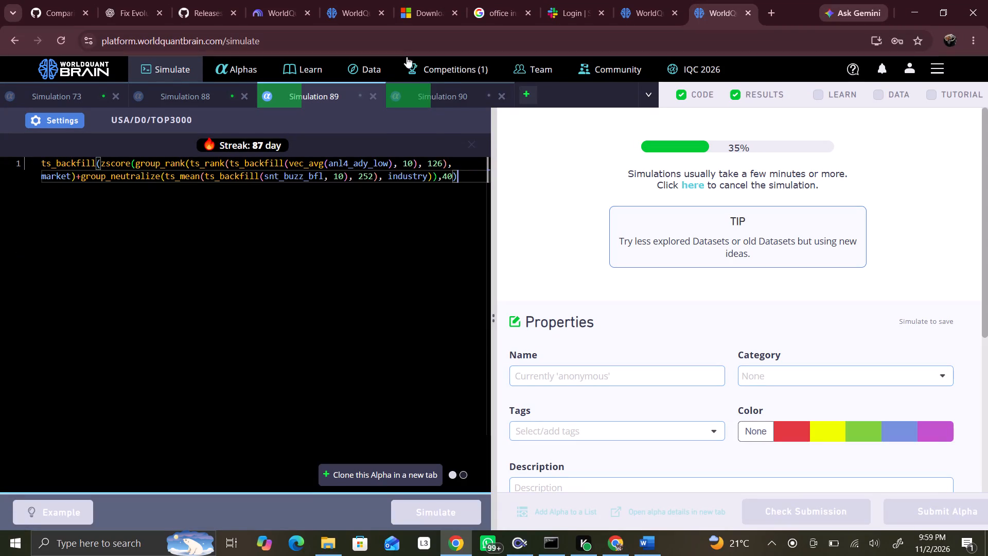
# Show Simulation 90's test period and examine its full in-sample summary, yearly breakdown and testing status.
pyautogui.click(457, 93)
pyautogui.scroll(-4, 551, 243)
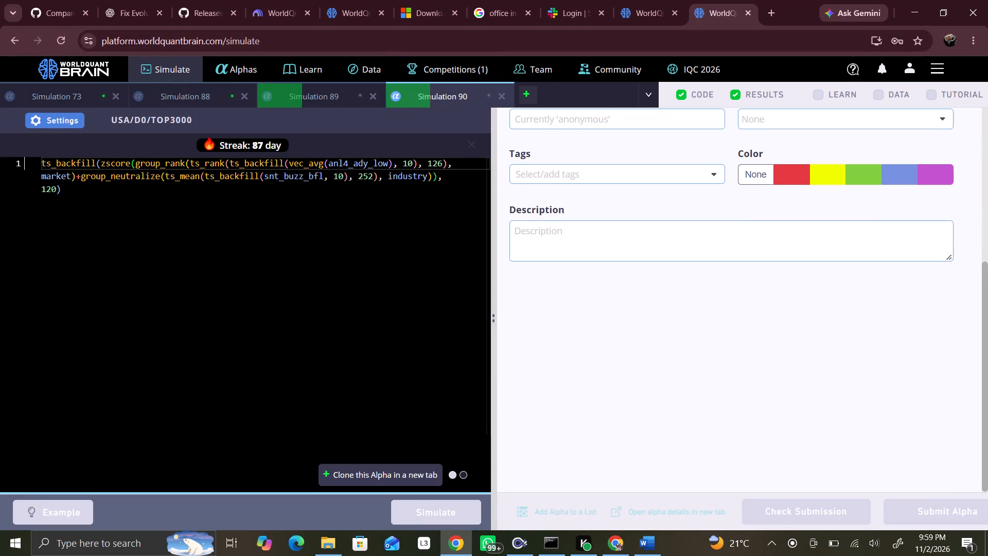
pyautogui.scroll(-4, 559, 252)
pyautogui.scroll(7, 559, 252)
pyautogui.click(465, 377)
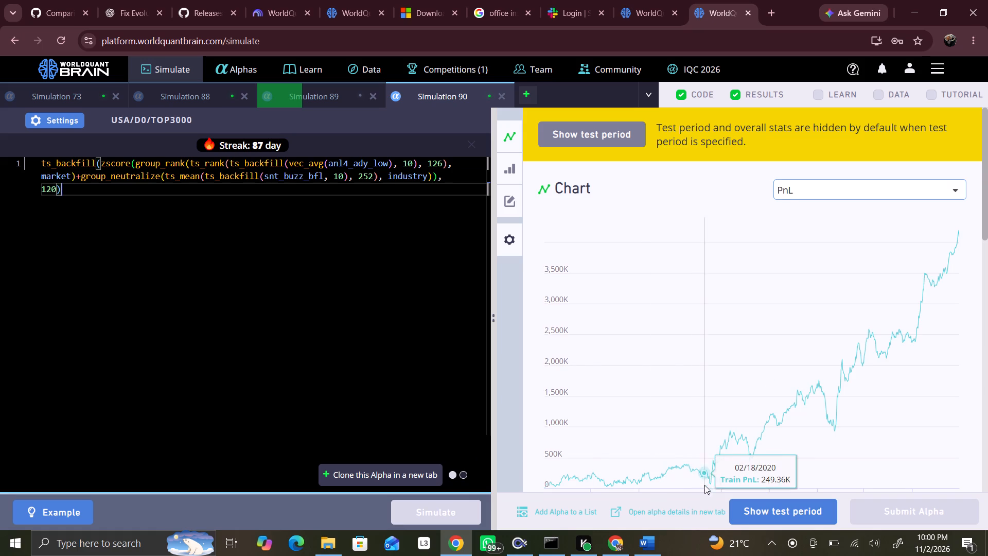
pyautogui.click(746, 514)
pyautogui.scroll(-3, 698, 458)
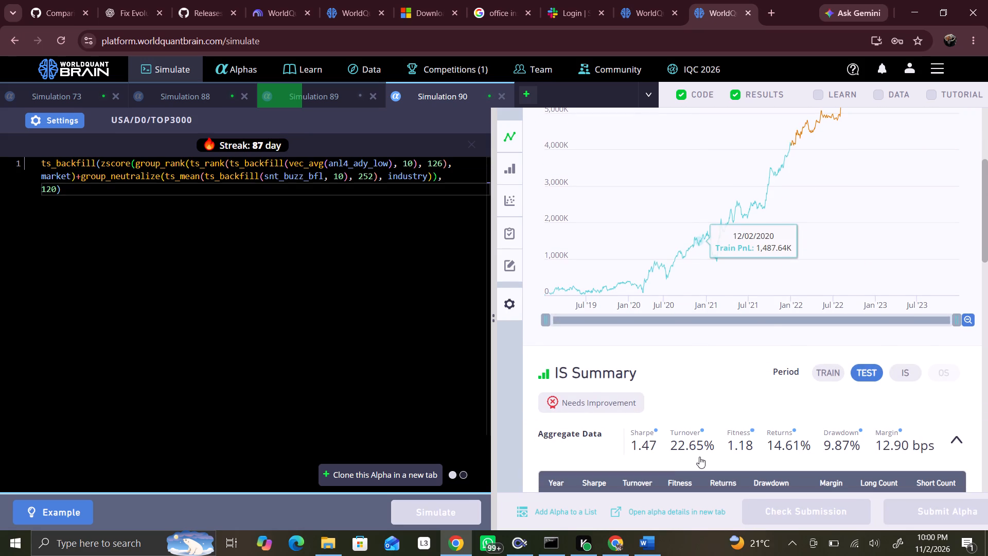
pyautogui.click(902, 373)
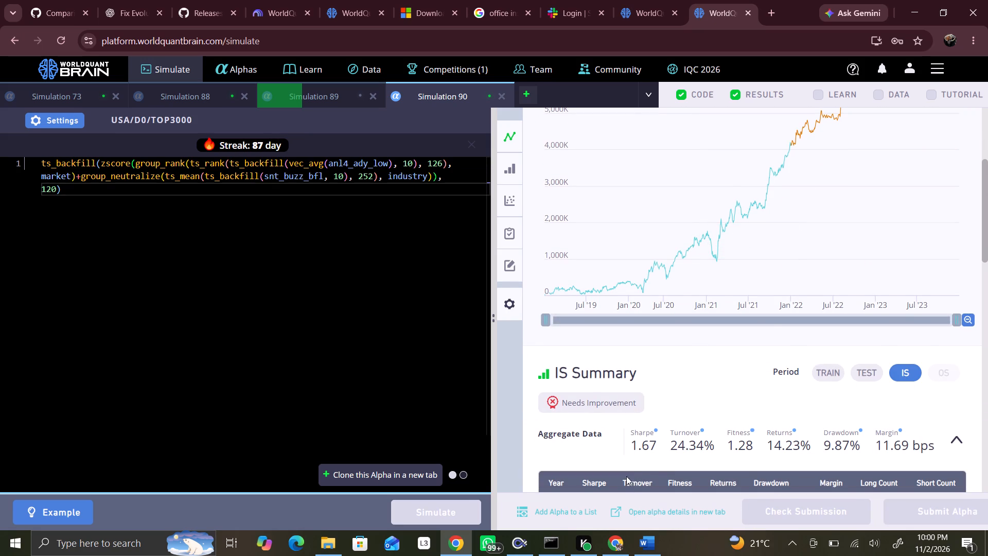
pyautogui.scroll(-7, 625, 438)
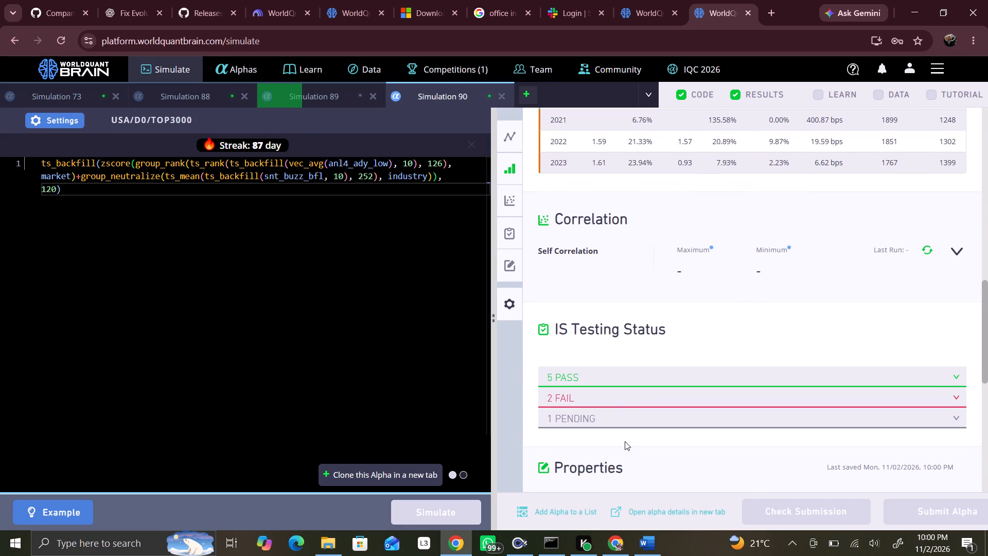
pyautogui.scroll(3, 625, 441)
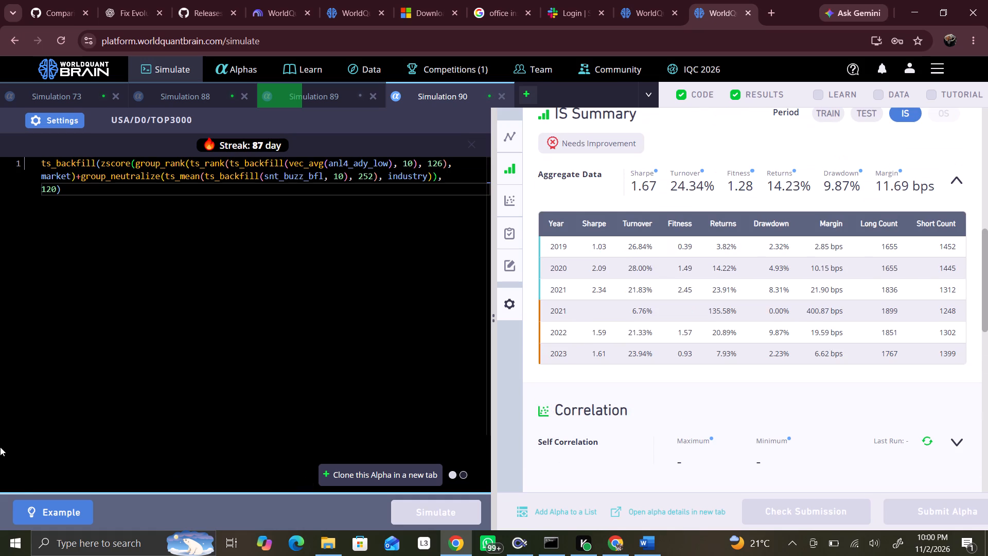
# Set Simulation 90's decay to 2, turn pasteurization and NaN handling off, and simulate it.
pyautogui.click(39, 127)
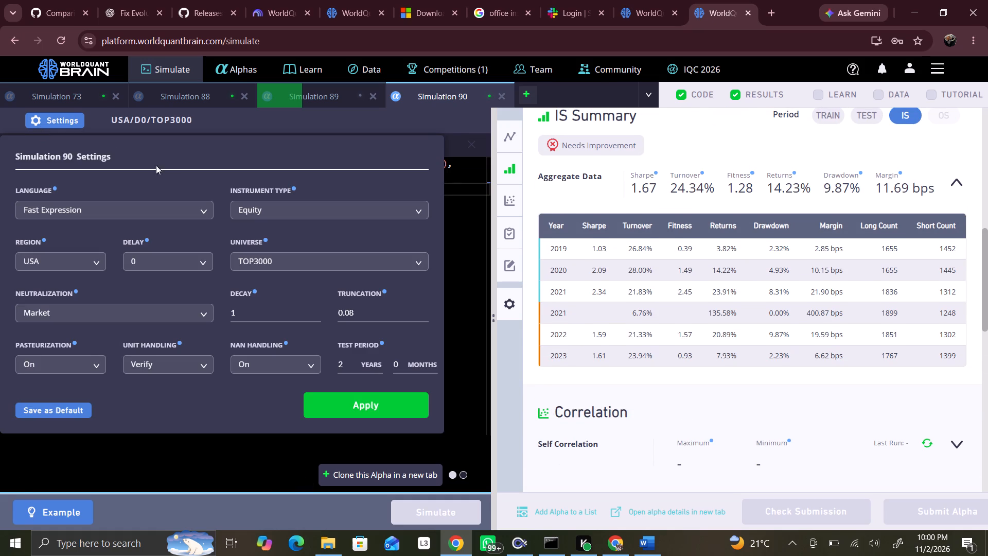
pyautogui.click(274, 304)
pyautogui.press('BackSpace')
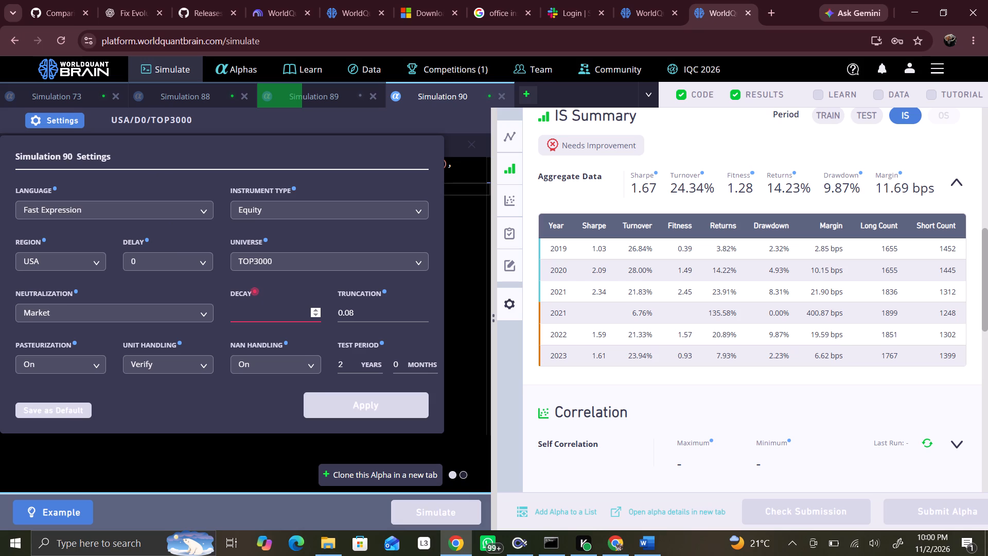
pyautogui.press('2')
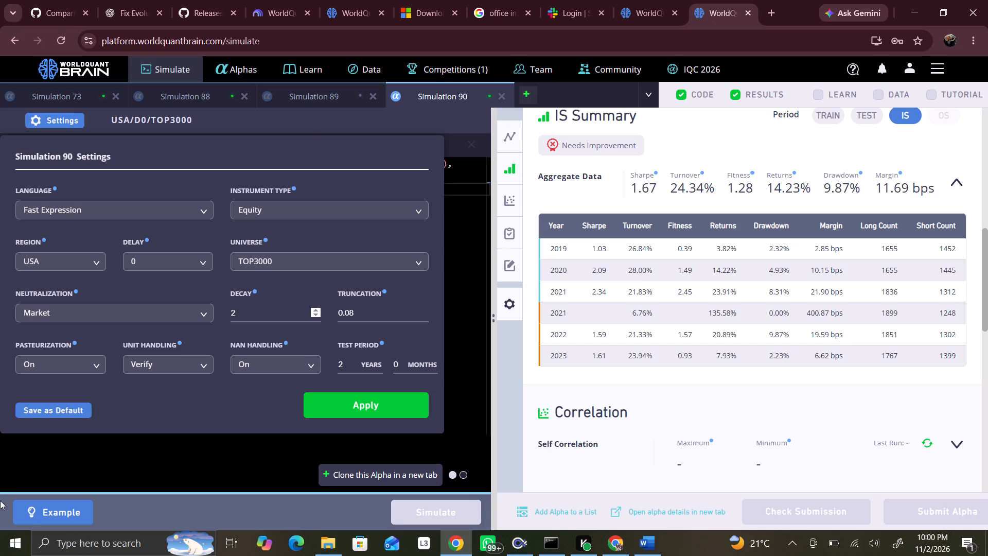
pyautogui.click(75, 366)
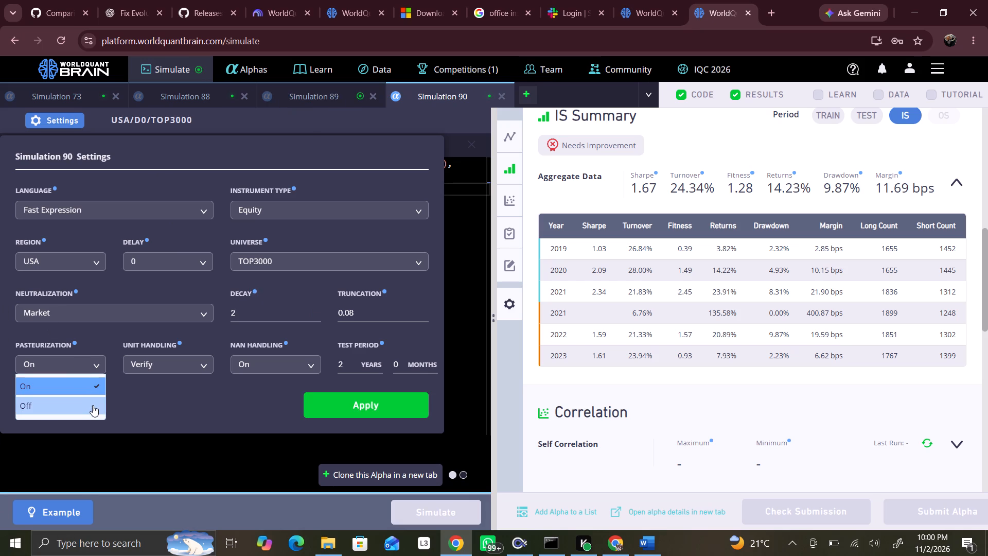
pyautogui.click(95, 405)
pyautogui.click(298, 365)
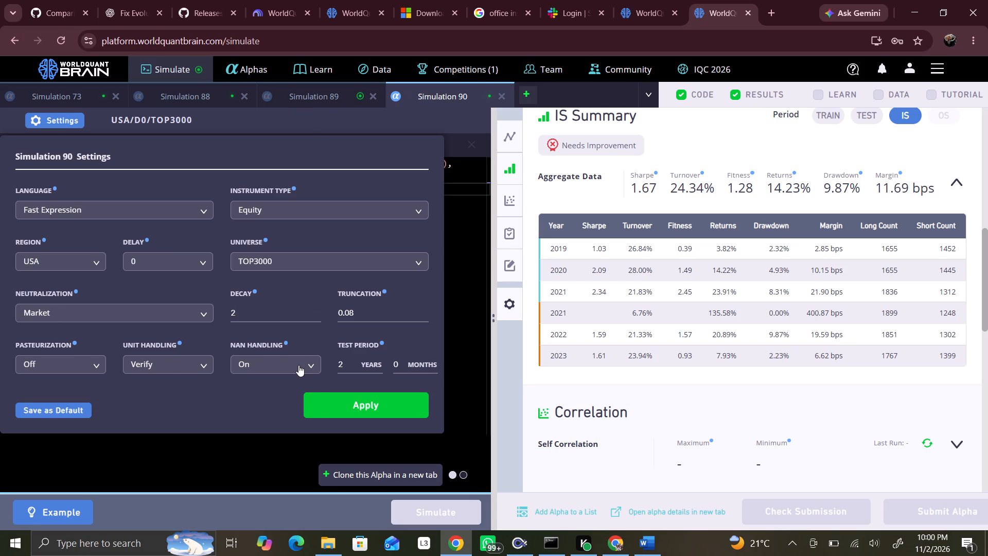
pyautogui.click(270, 406)
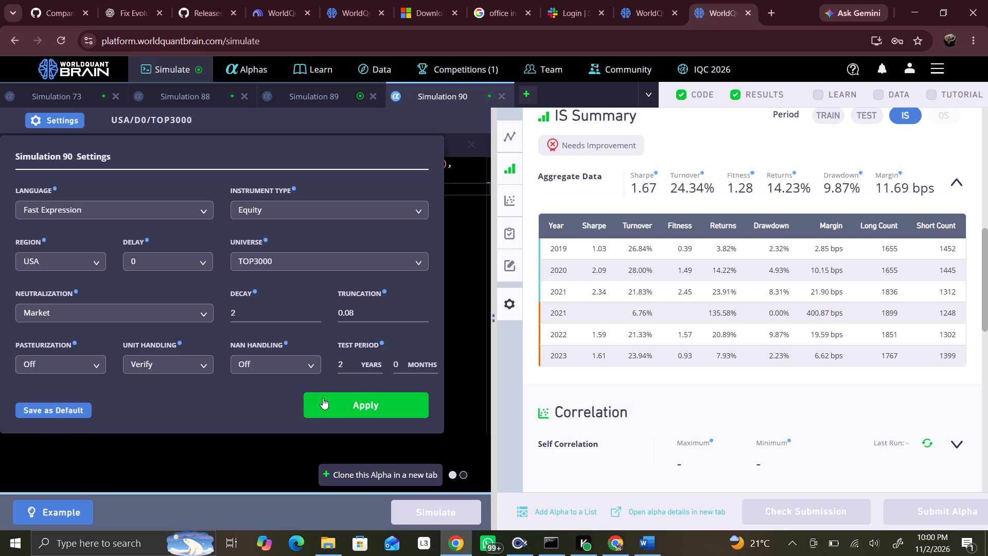
pyautogui.click(324, 398)
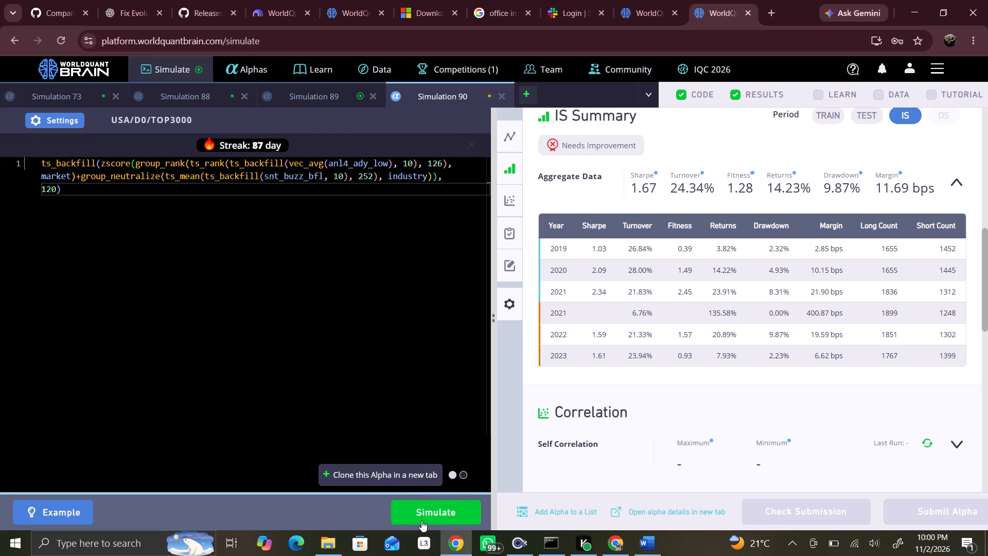
pyautogui.click(422, 520)
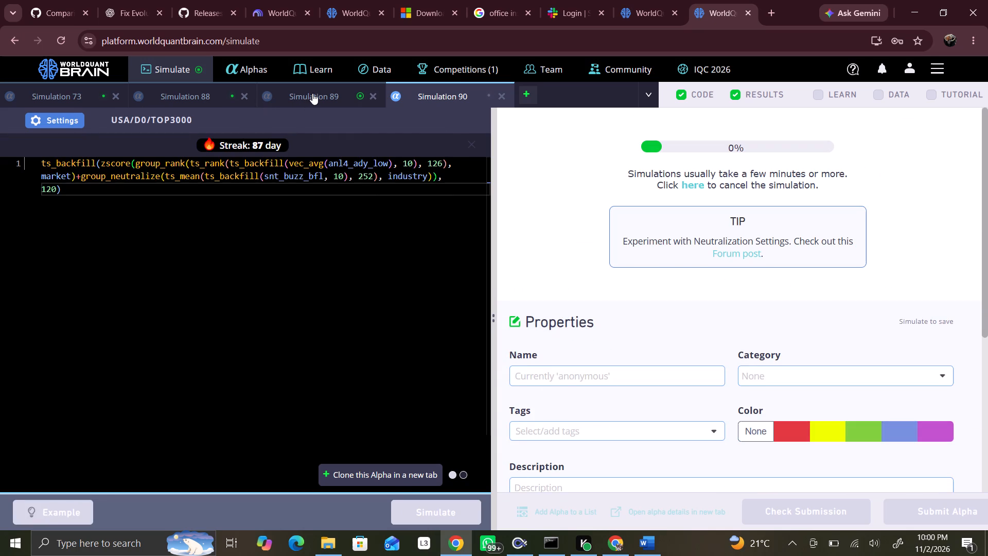
# Show Simulation 89's test period and examine its full in-sample summary.
pyautogui.click(312, 93)
pyautogui.scroll(-2, 687, 246)
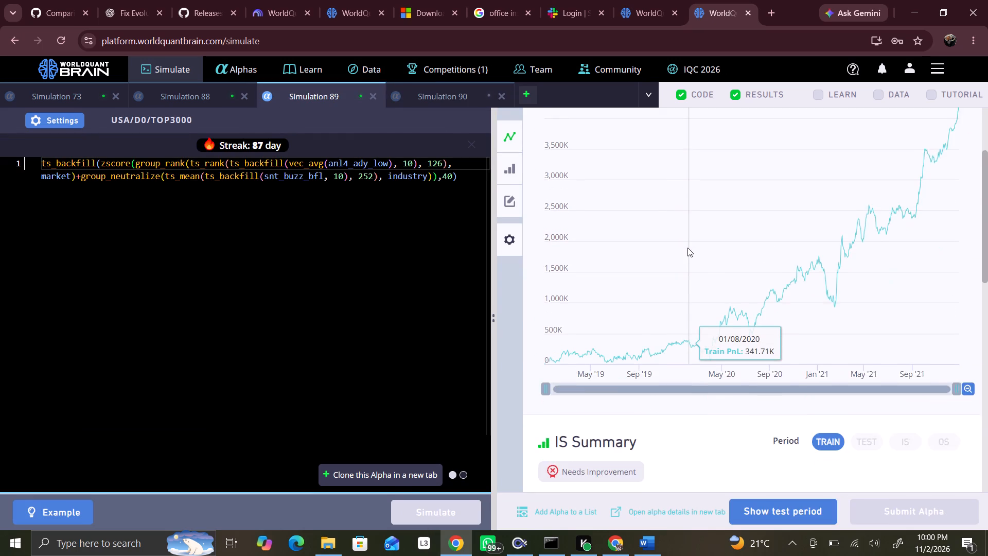
pyautogui.scroll(-2, 687, 248)
pyautogui.click(819, 506)
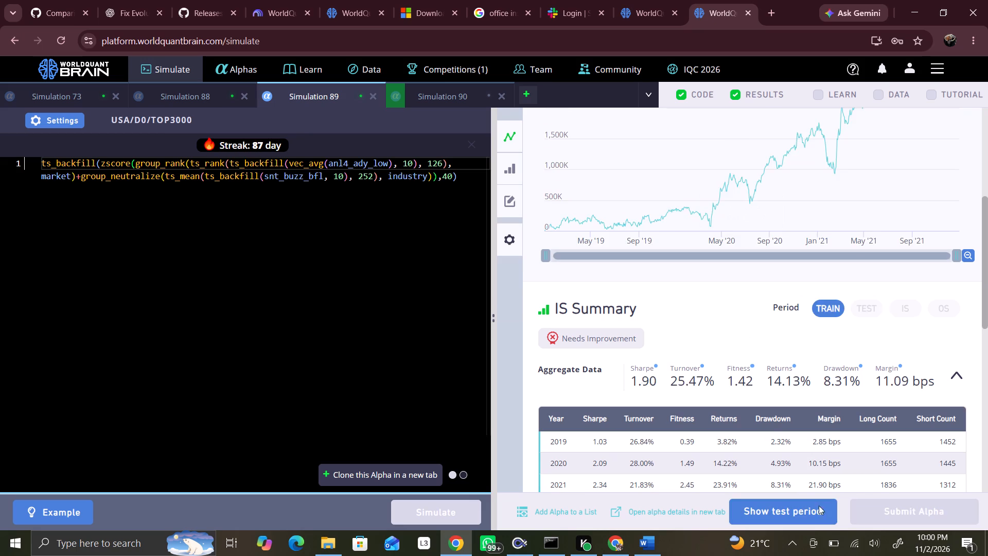
pyautogui.click(910, 312)
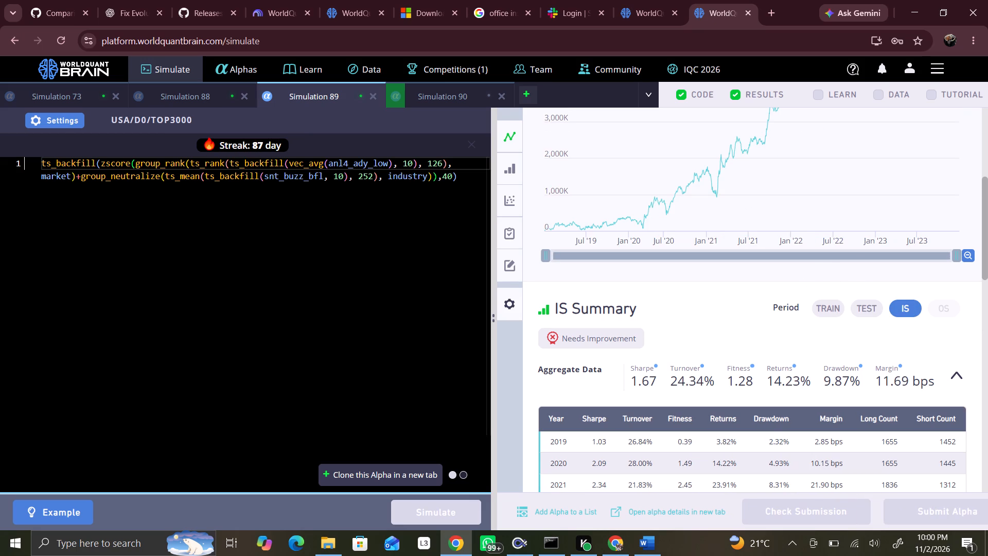
# Set Simulation 89's decay to 2 and its universe to TOP2000, and simulate it.
pyautogui.click(58, 130)
pyautogui.click(56, 125)
pyautogui.click(276, 310)
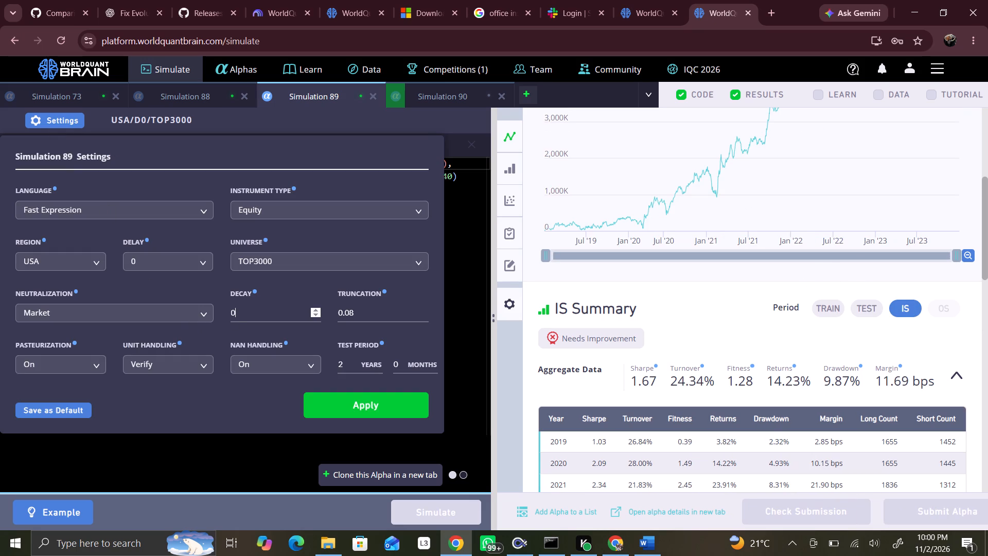
pyautogui.press('BackSpace')
pyautogui.press('2')
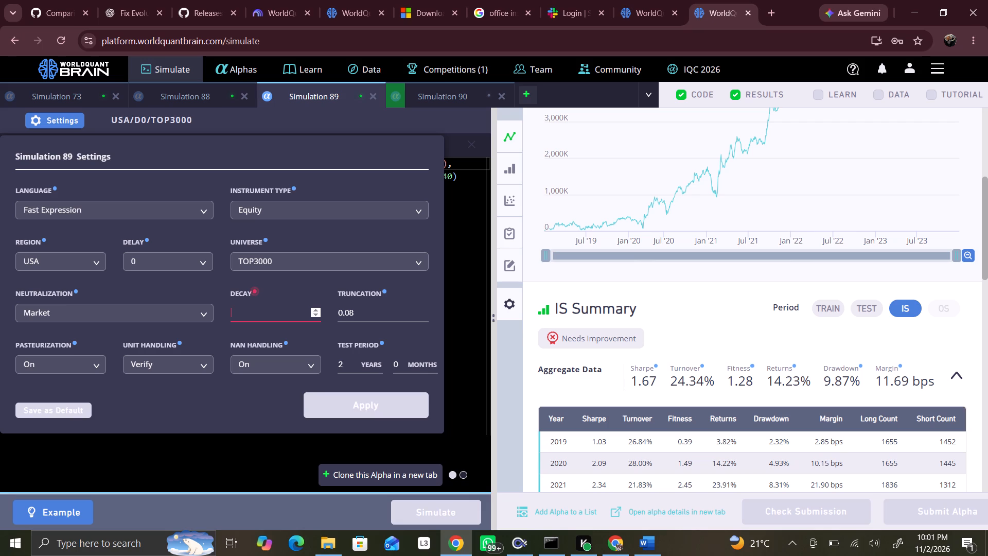
pyautogui.click(283, 266)
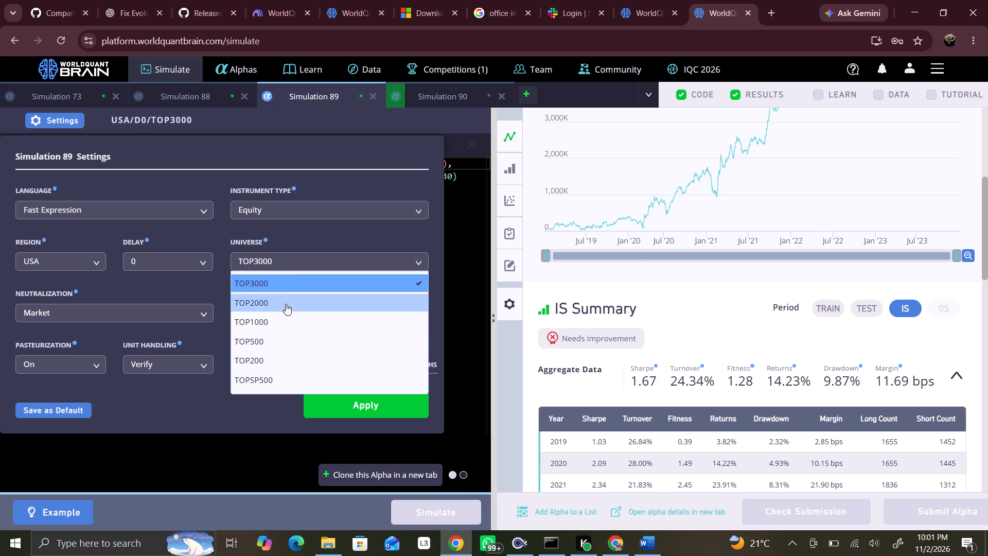
pyautogui.click(278, 311)
pyautogui.click(358, 408)
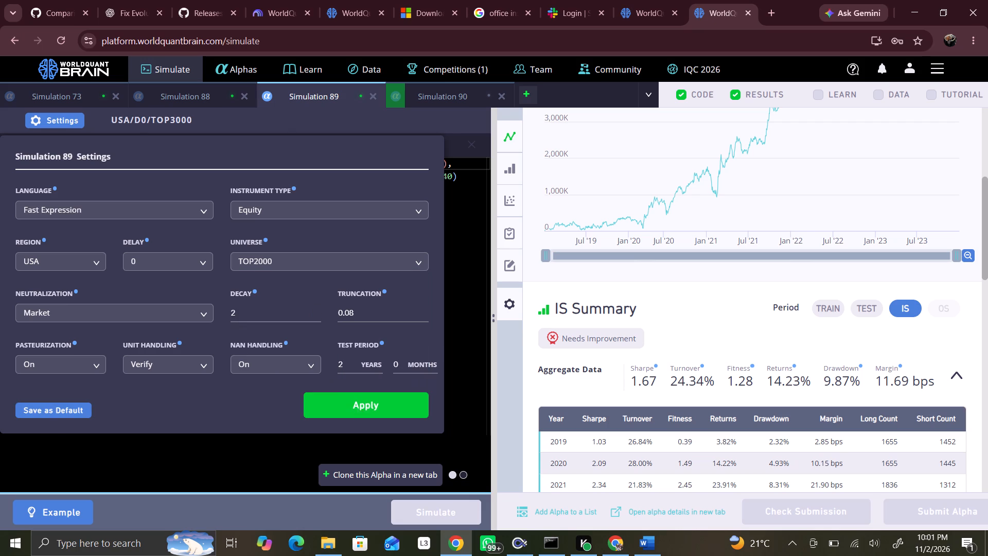
pyautogui.click(412, 511)
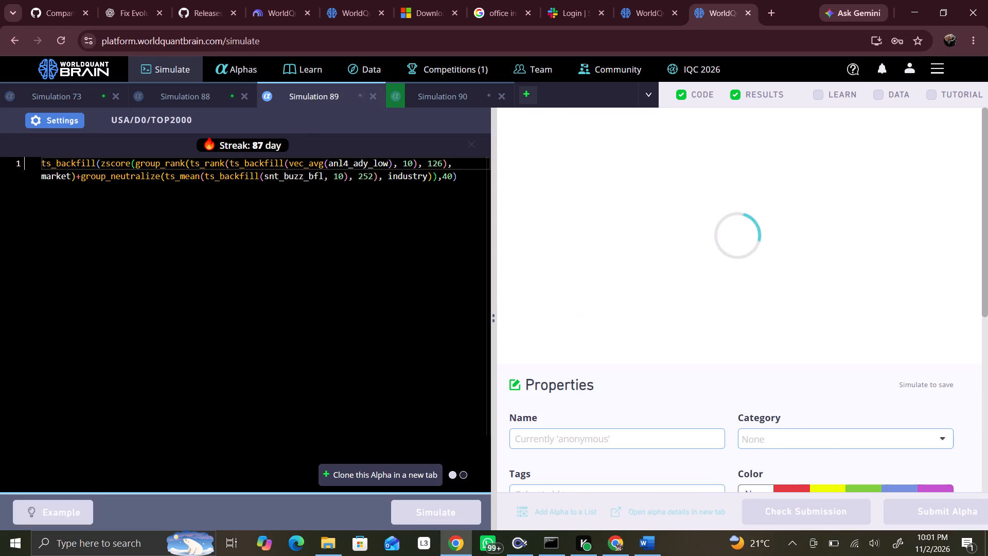
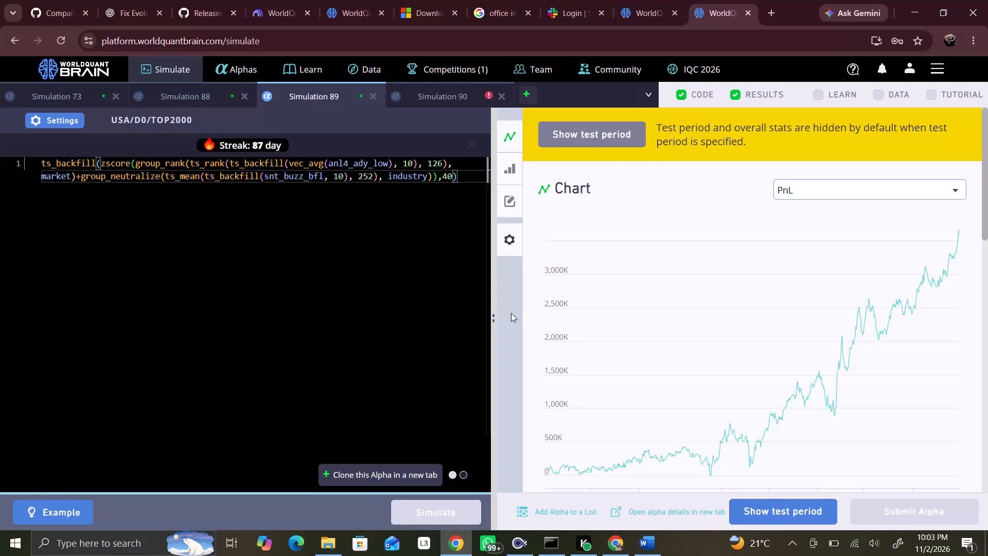
# Show Simulation 89's test period and examine its full in-sample summary.
pyautogui.click(782, 514)
pyautogui.scroll(-4, 670, 318)
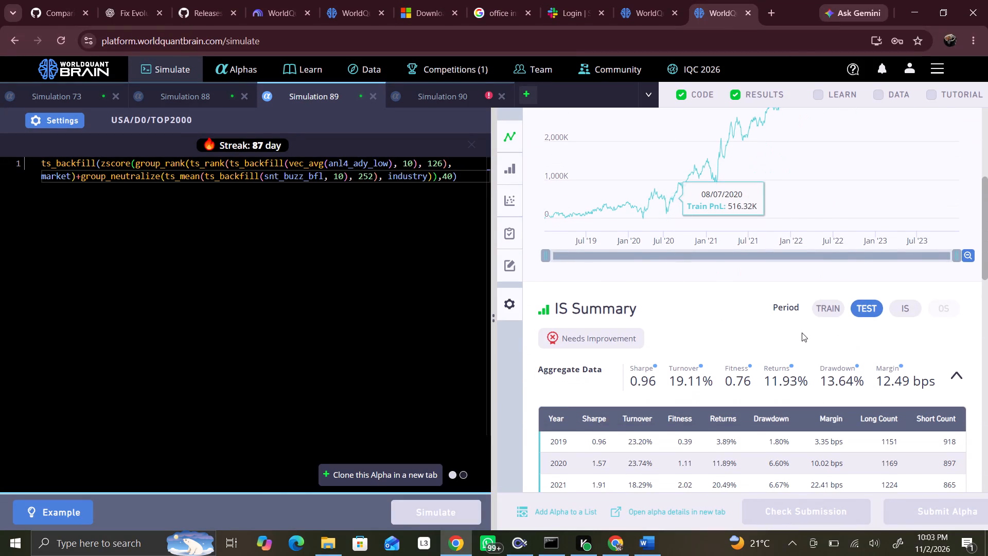
pyautogui.click(906, 306)
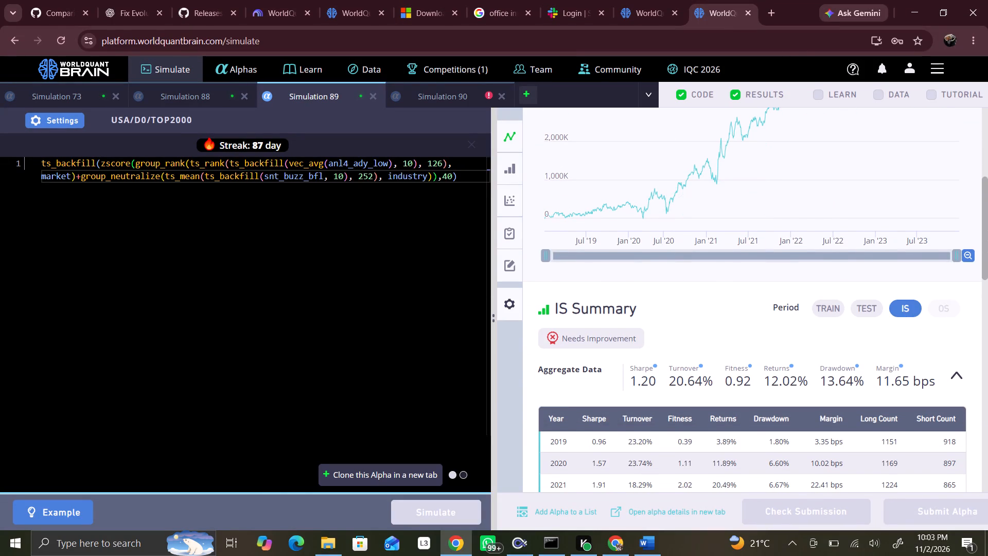
# Close Simulation 89.
pyautogui.click(377, 99)
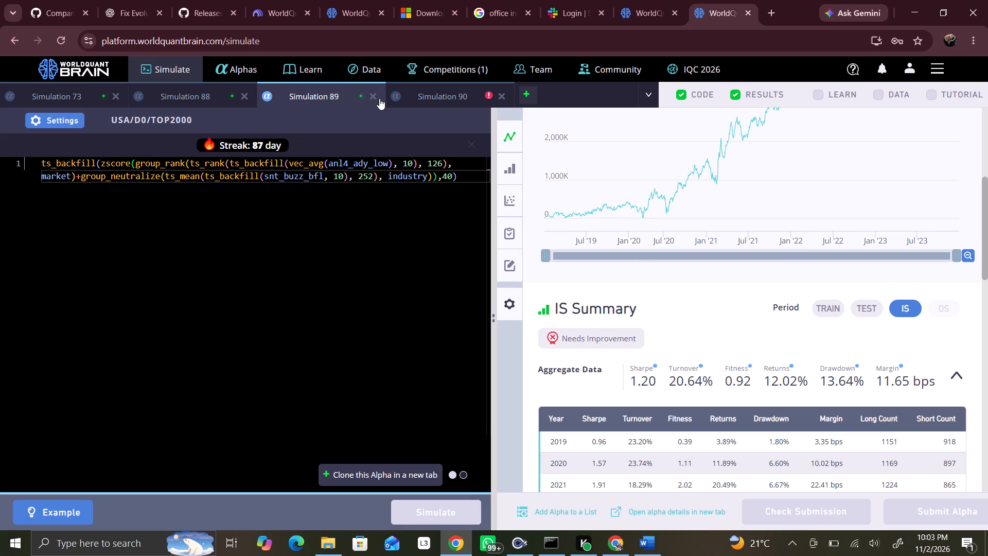
pyautogui.click(375, 98)
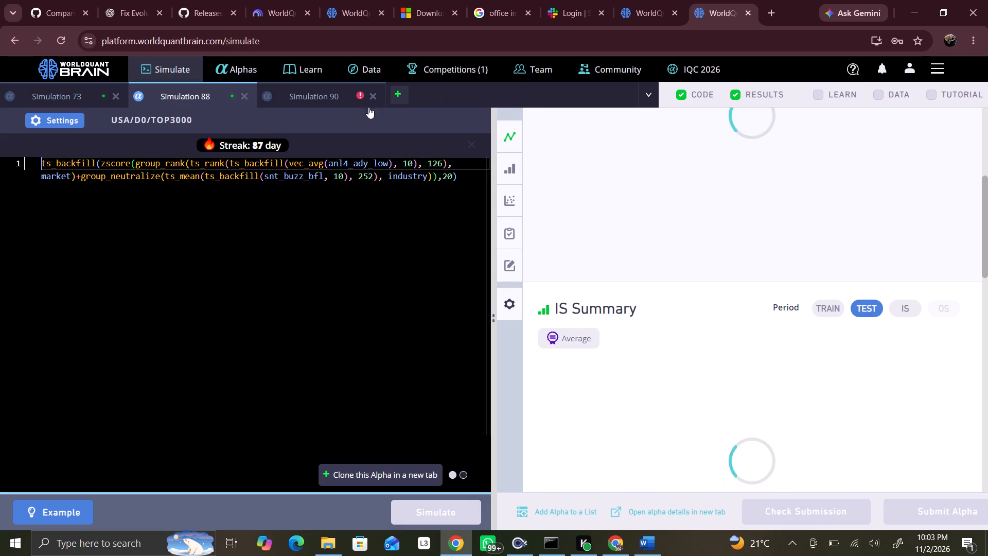
# Set Simulation 90's delay to 1 and simulate it.
pyautogui.click(333, 97)
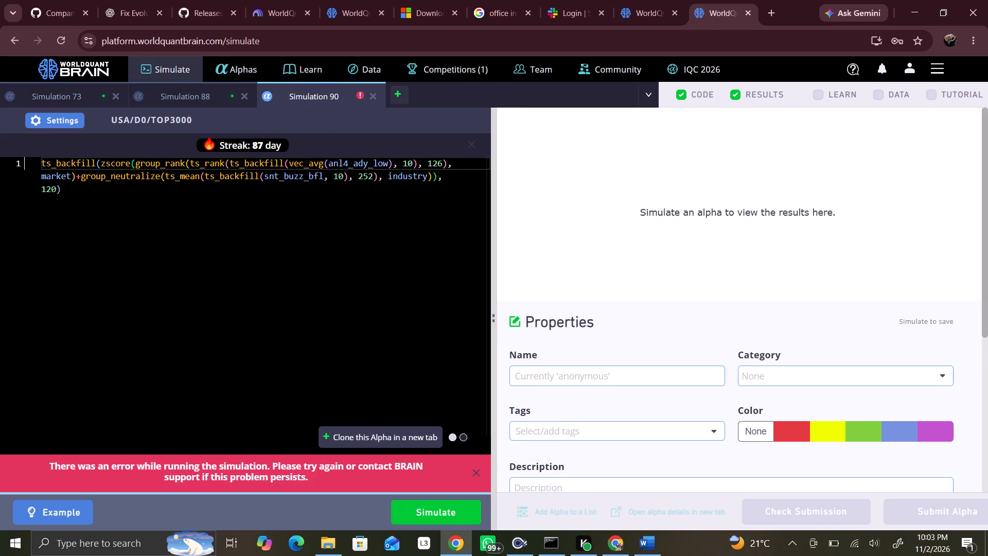
pyautogui.click(42, 123)
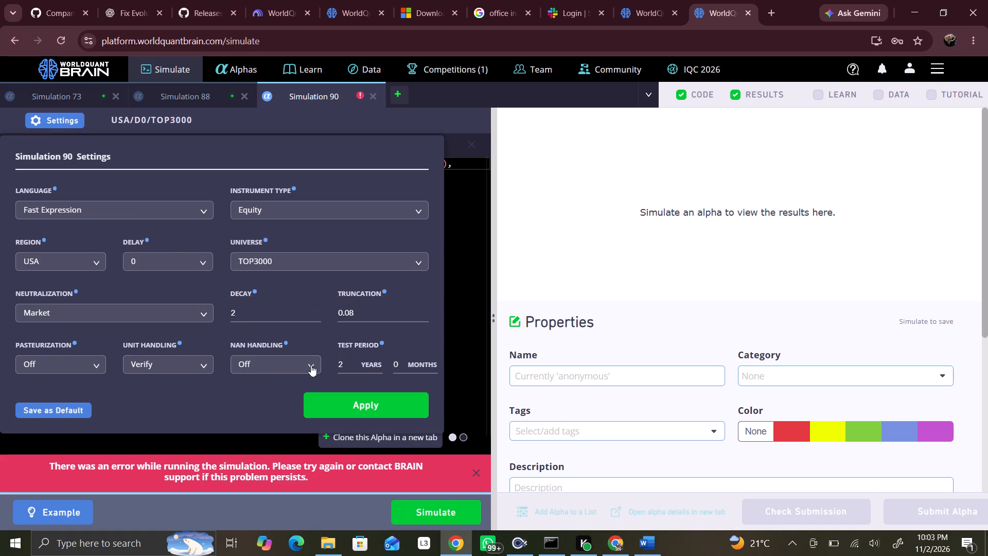
pyautogui.click(178, 262)
pyautogui.click(177, 280)
pyautogui.click(337, 403)
pyautogui.click(433, 507)
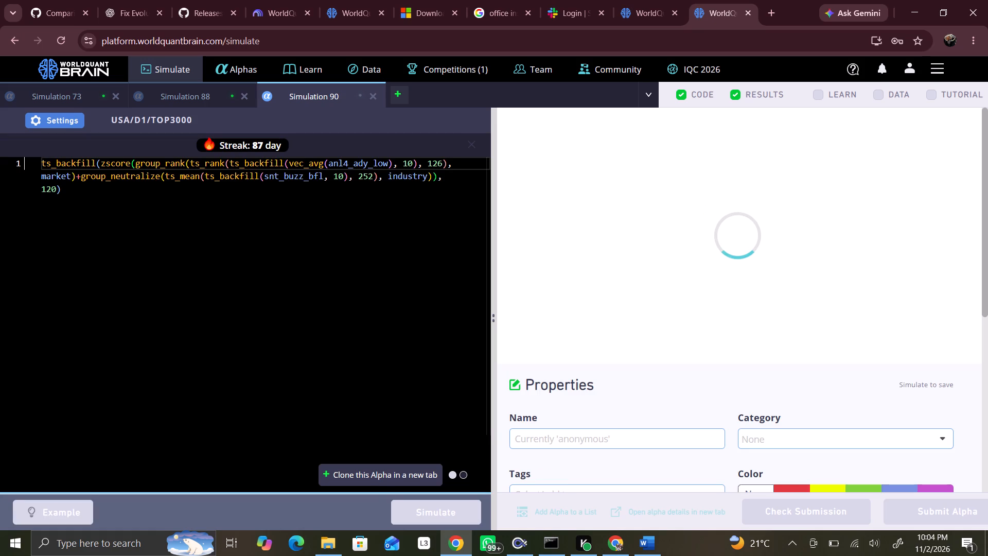
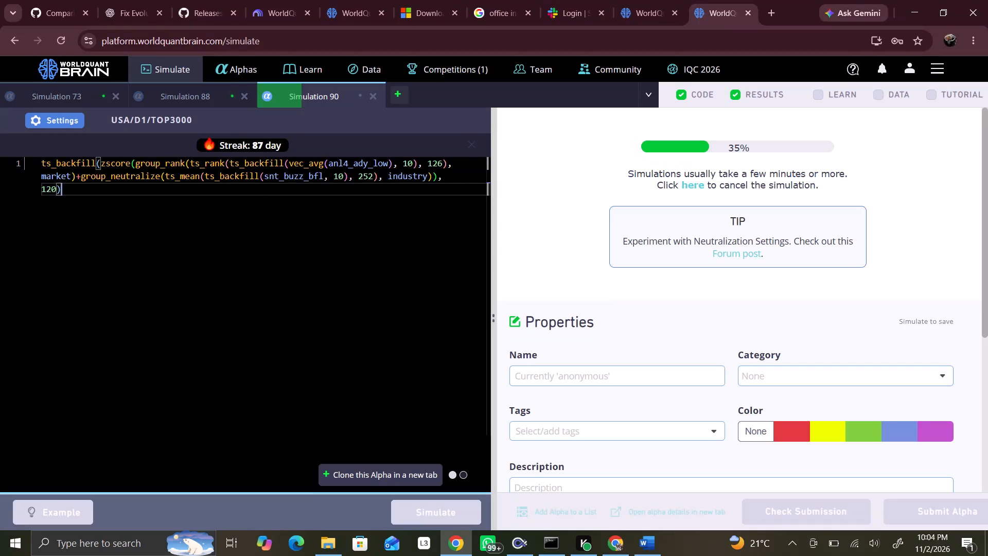
# Open Simulation 88 and examine its full in-sample summary for comparison.
pyautogui.click(168, 105)
pyautogui.scroll(-3, 614, 236)
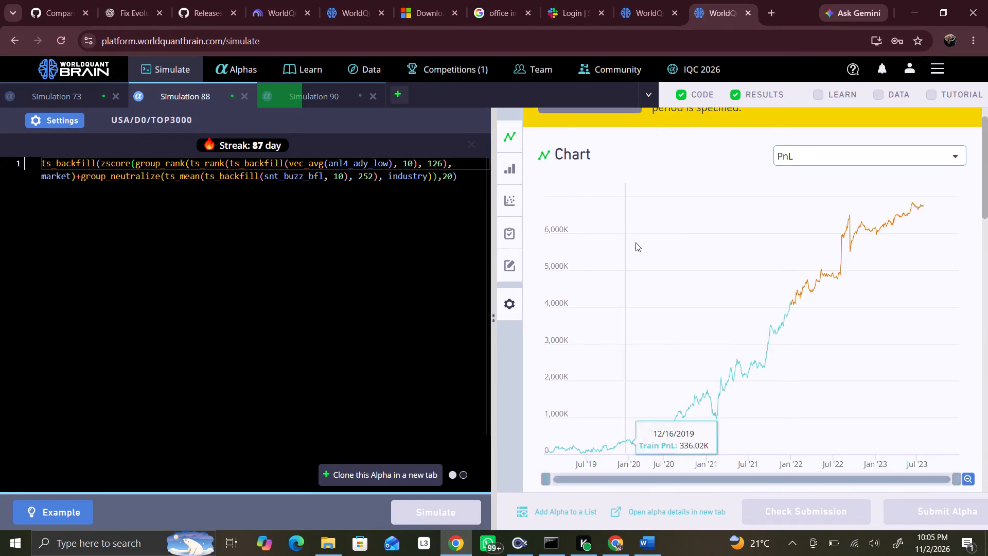
pyautogui.scroll(-1, 658, 250)
pyautogui.scroll(1, 659, 250)
pyautogui.scroll(-1, 659, 251)
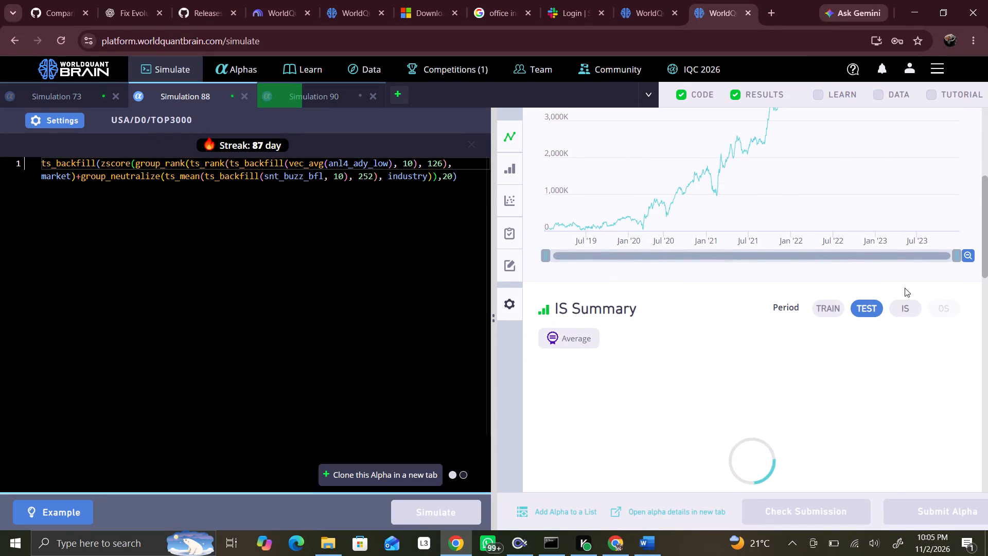
pyautogui.click(907, 304)
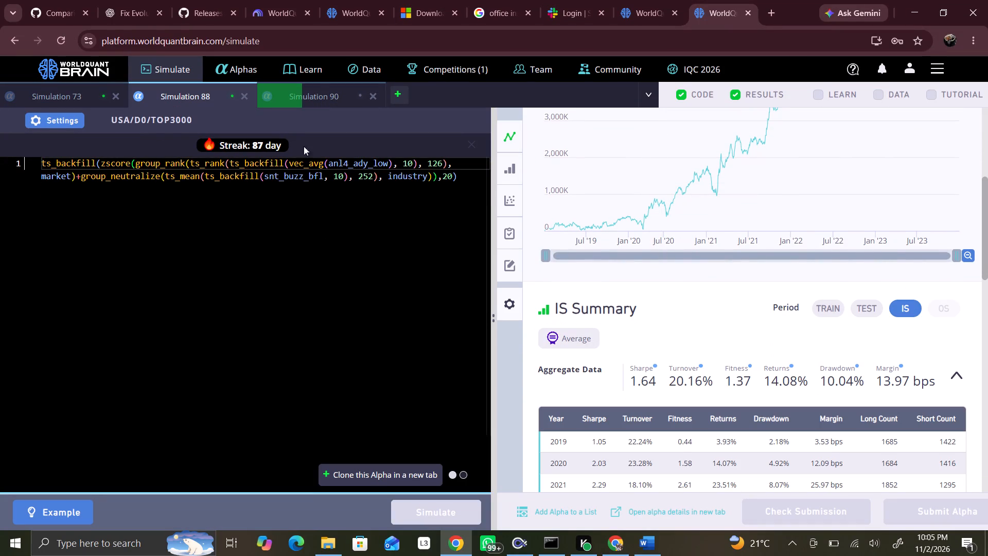
# Return to Simulation 90 to check its simulation progress.
pyautogui.click(326, 96)
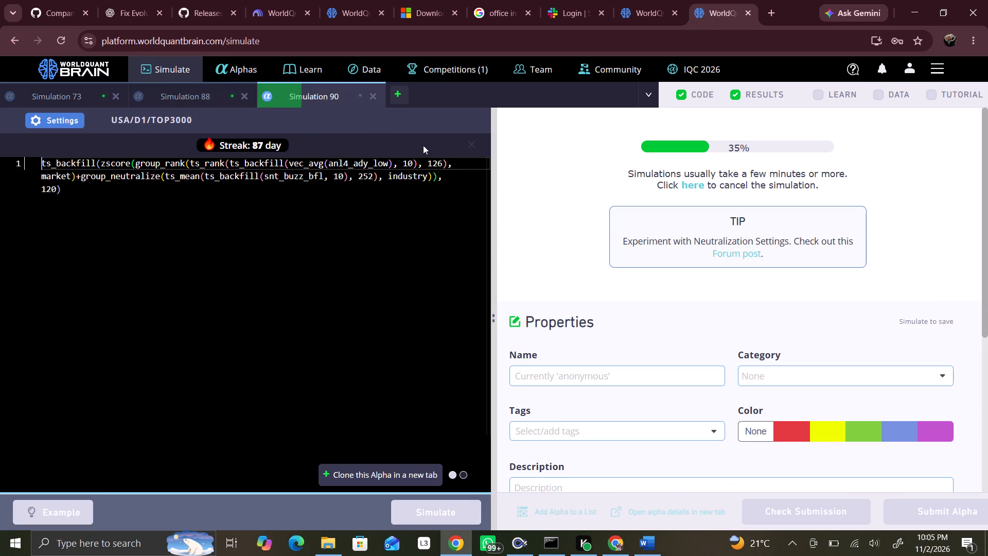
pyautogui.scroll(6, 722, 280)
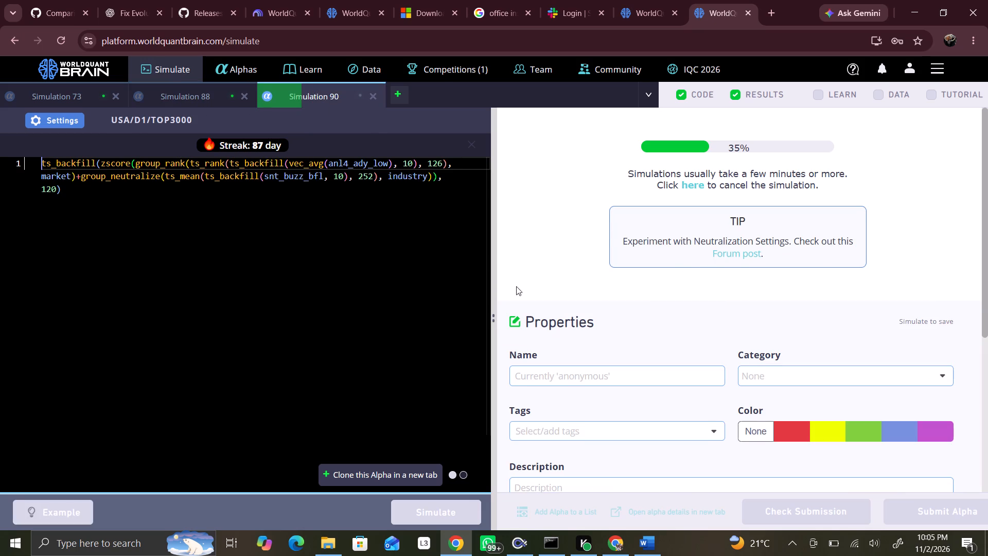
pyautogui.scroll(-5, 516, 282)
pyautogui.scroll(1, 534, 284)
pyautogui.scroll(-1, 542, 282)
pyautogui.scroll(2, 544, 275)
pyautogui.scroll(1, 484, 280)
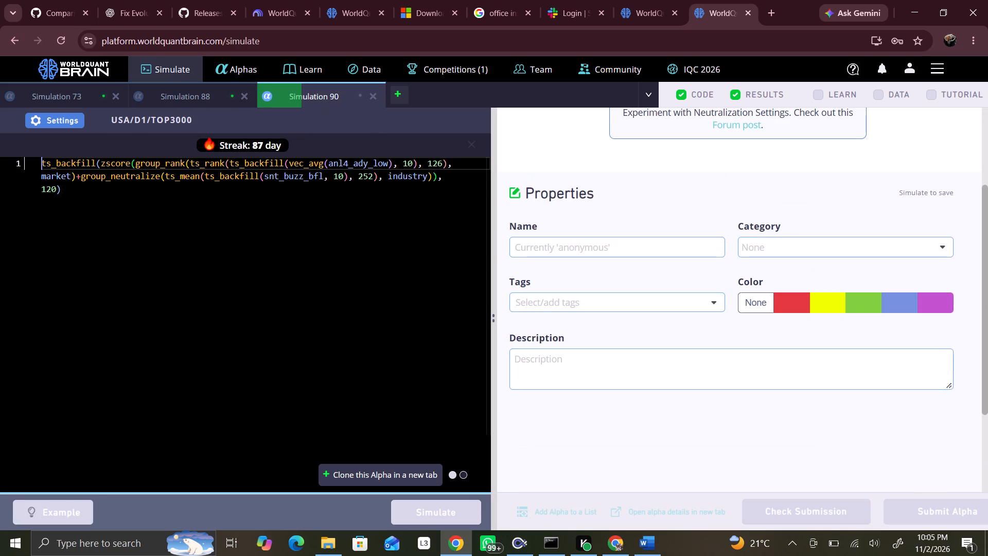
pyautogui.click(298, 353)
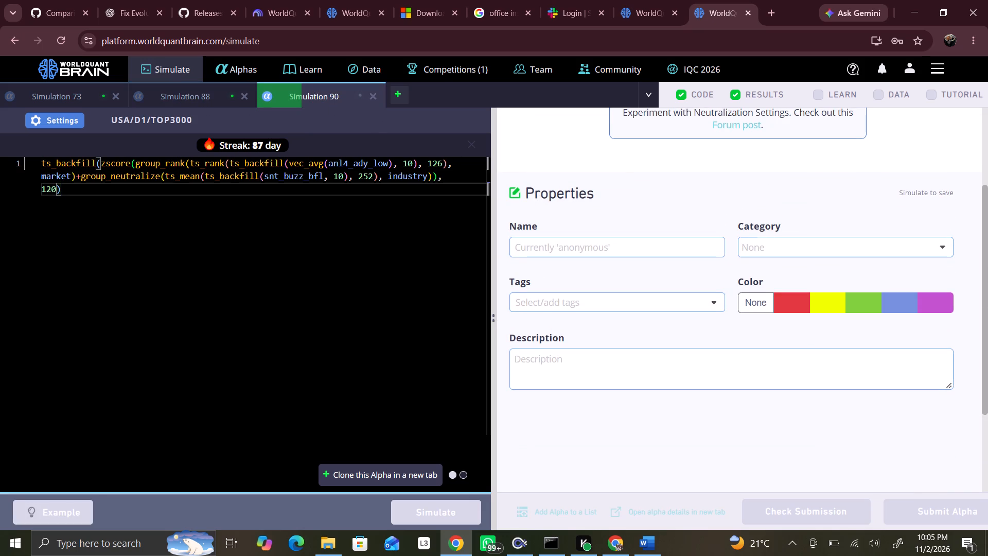
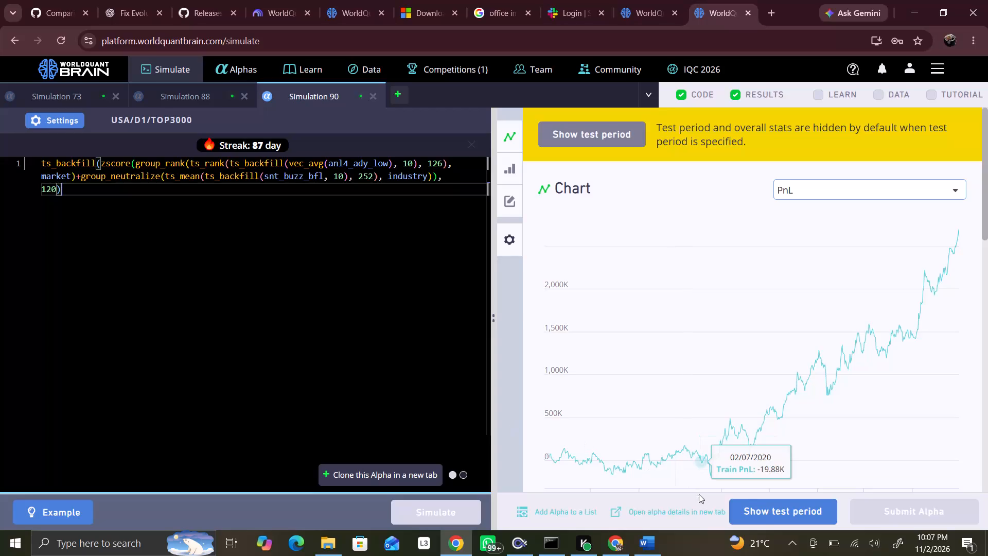
# Reveal Simulation 90's test period, check its full in-sample summary, and close the simulation.
pyautogui.click(760, 509)
pyautogui.scroll(-8, 801, 363)
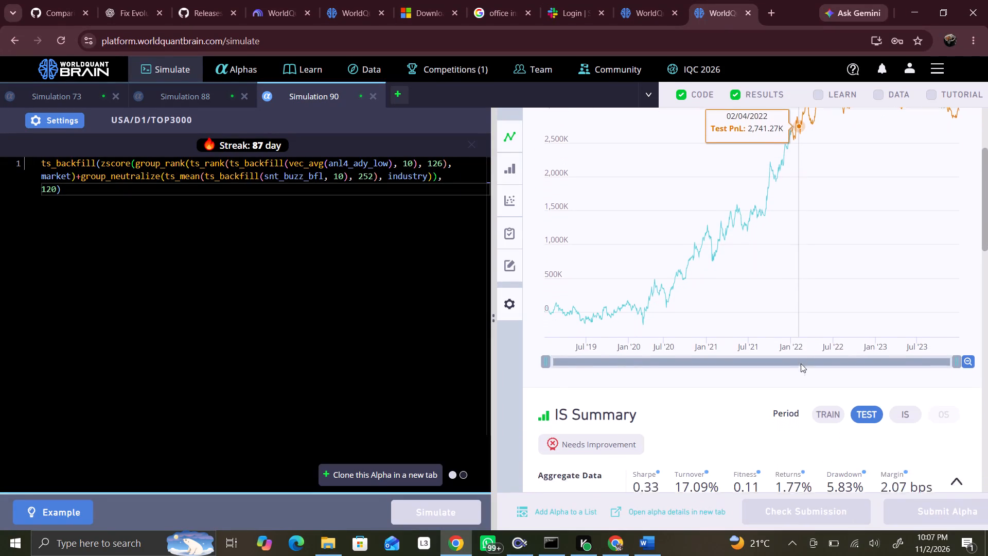
pyautogui.scroll(-4, 801, 363)
pyautogui.click(915, 301)
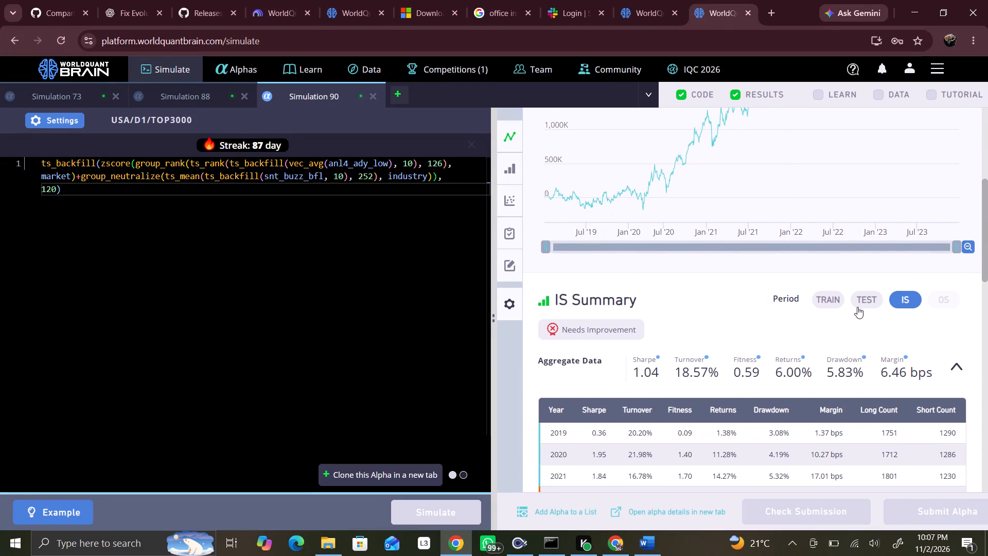
pyautogui.click(371, 97)
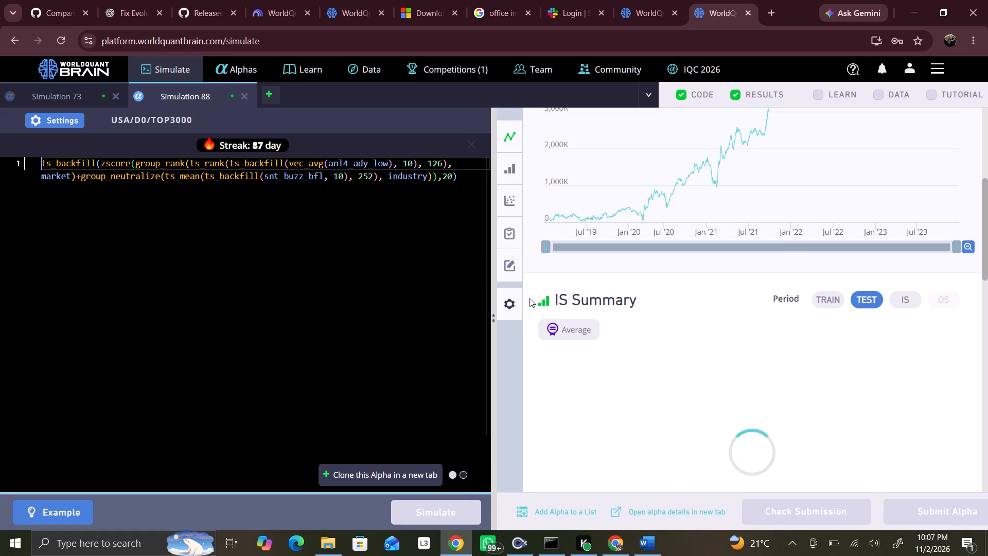
# Check Simulation 88's in-sample summary, then clone it with neutralization set to Subindustry and simulate the clone.
pyautogui.click(910, 296)
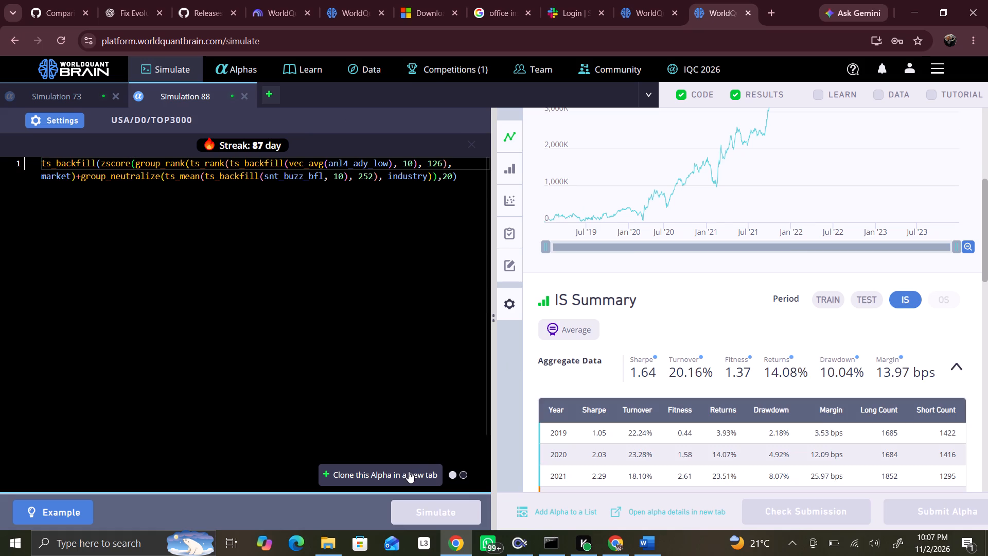
pyautogui.click(395, 475)
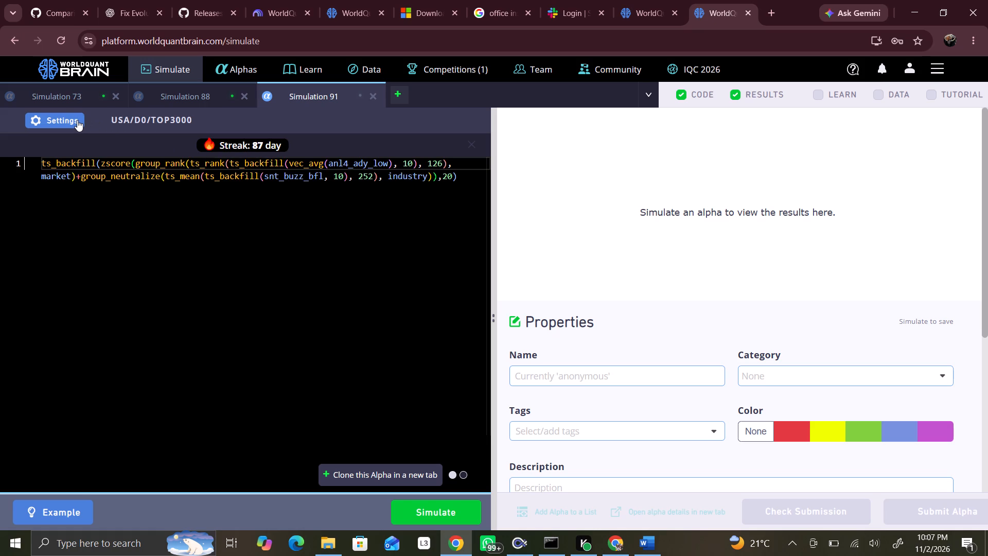
pyautogui.click(77, 120)
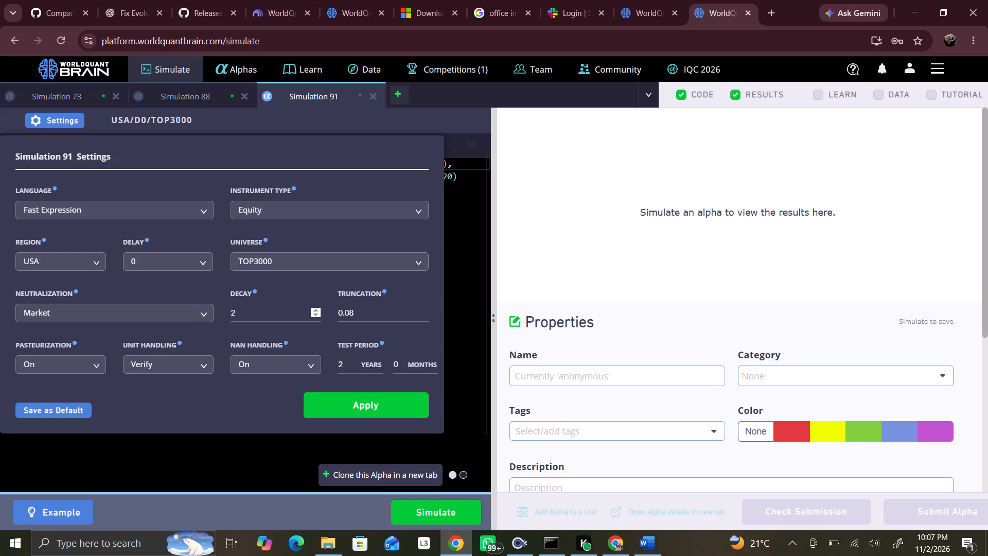
pyautogui.click(168, 311)
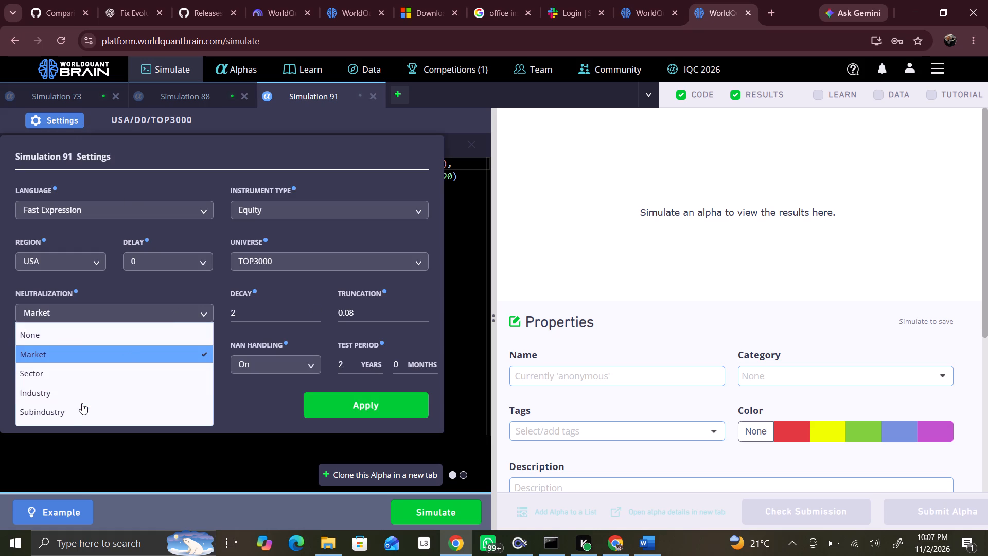
pyautogui.click(80, 407)
pyautogui.click(364, 405)
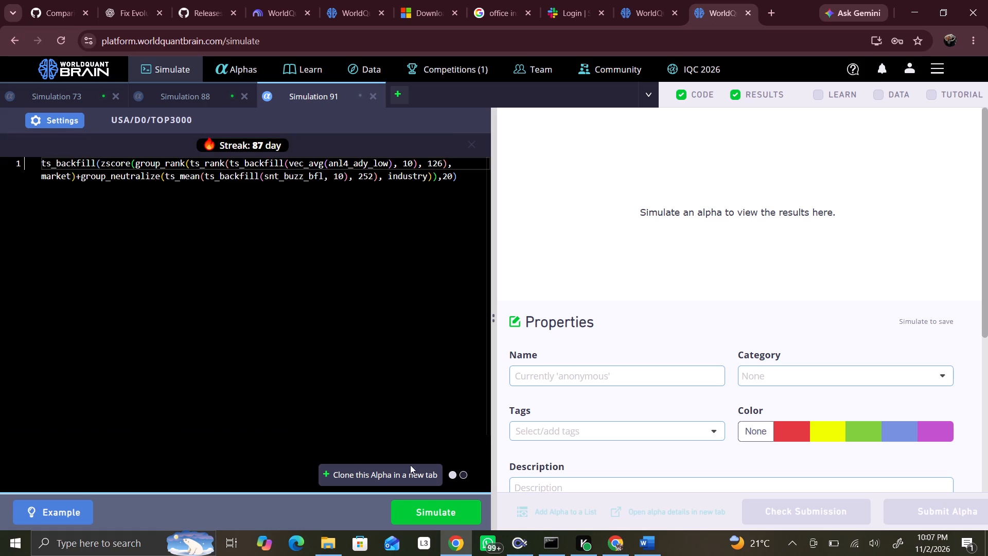
pyautogui.click(448, 525)
pyautogui.doubleClick(448, 525)
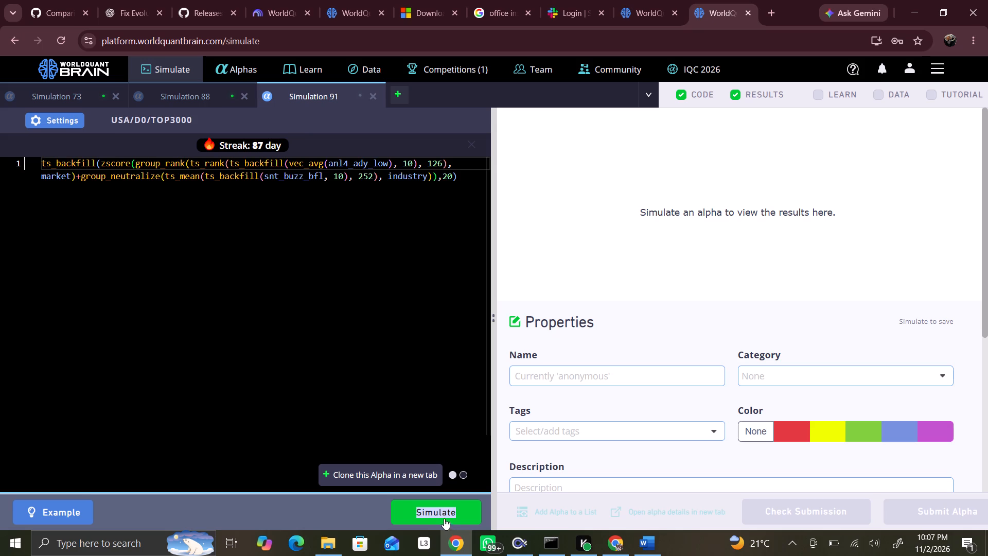
pyautogui.click(444, 517)
# Clone Simulation 91, set both pasteurization and NaN handling to Off, and simulate the new variant.
pyautogui.click(405, 477)
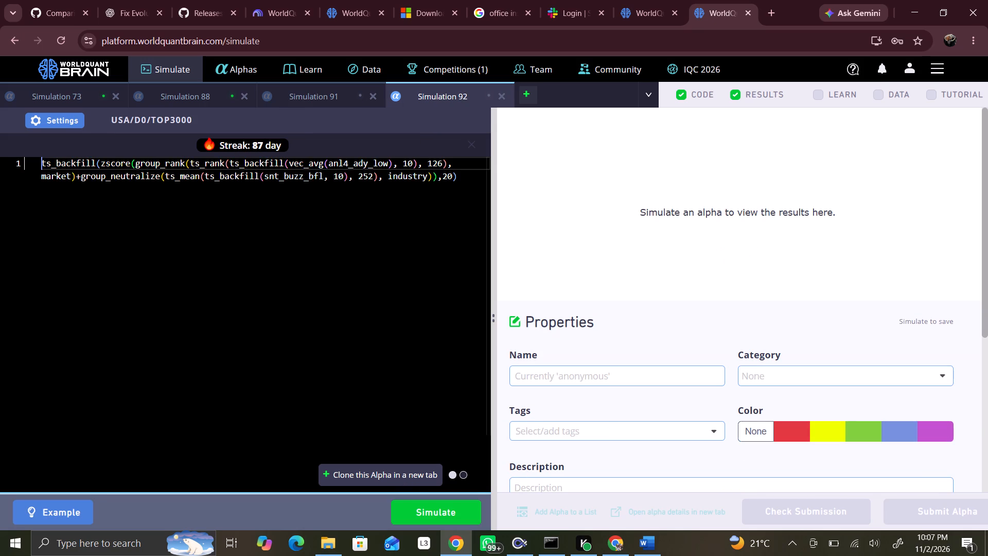
pyautogui.click(77, 121)
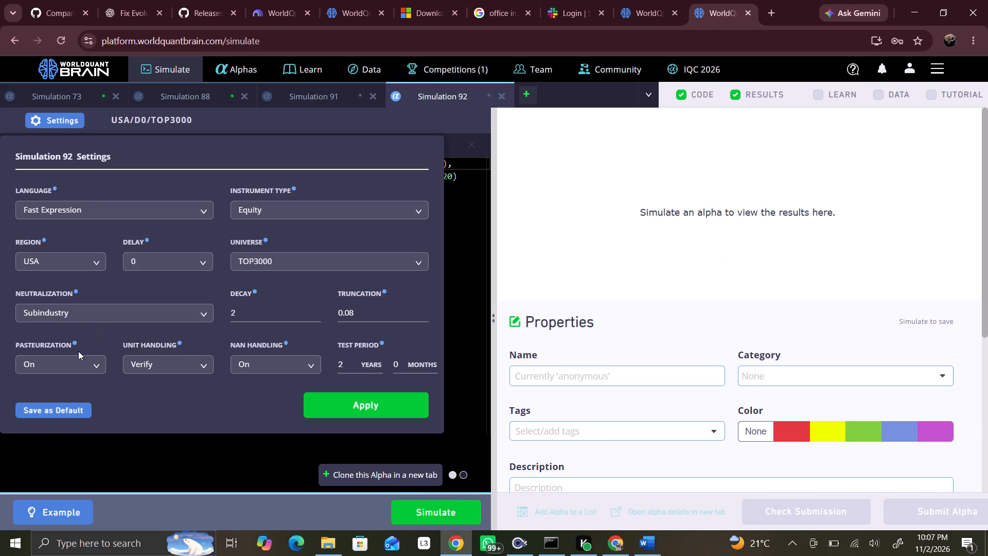
pyautogui.click(75, 359)
pyautogui.click(58, 407)
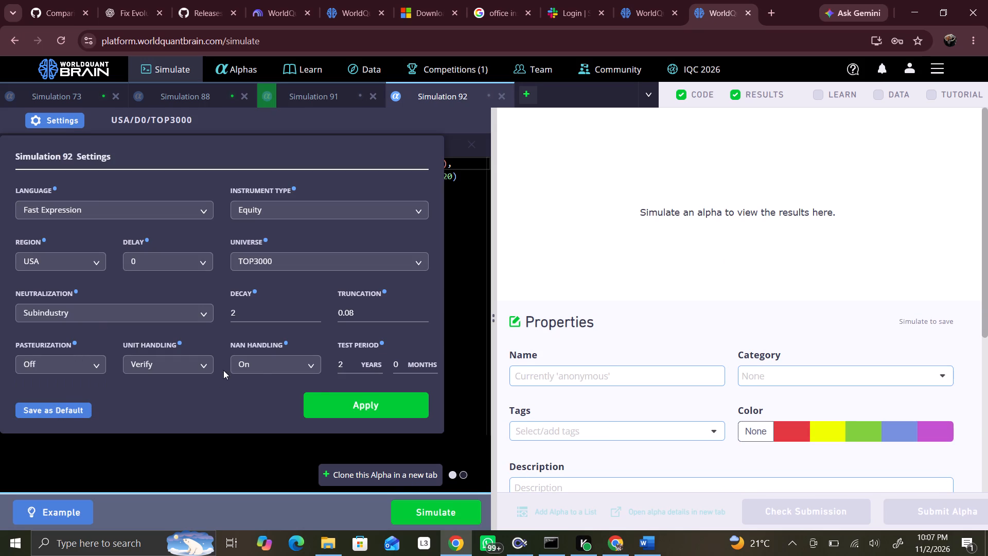
pyautogui.click(258, 369)
pyautogui.click(269, 410)
pyautogui.click(343, 409)
pyautogui.click(452, 512)
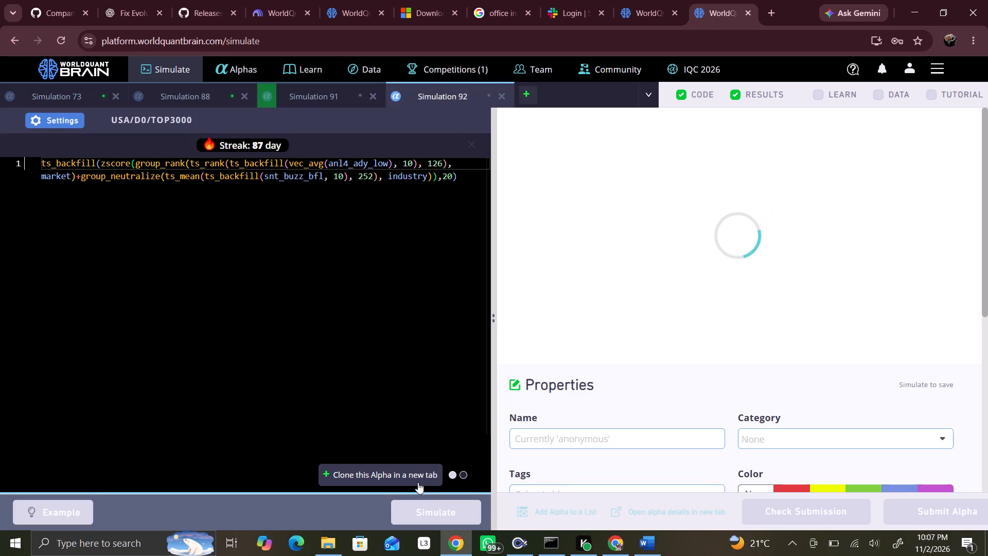
# Clone Simulation 92 and set the clone's pasteurization to On.
pyautogui.click(413, 475)
pyautogui.click(64, 124)
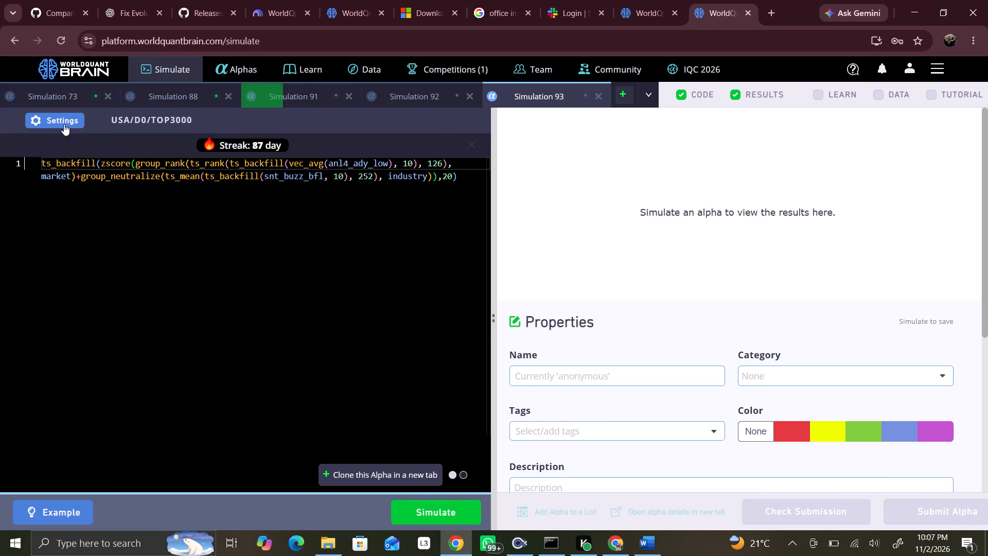
pyautogui.click(86, 369)
pyautogui.click(36, 383)
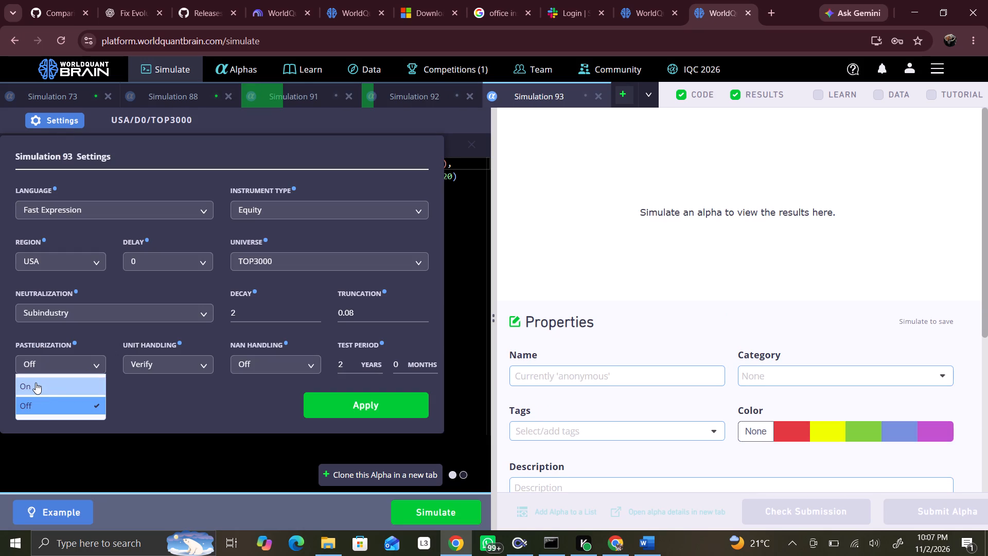
pyautogui.click(337, 410)
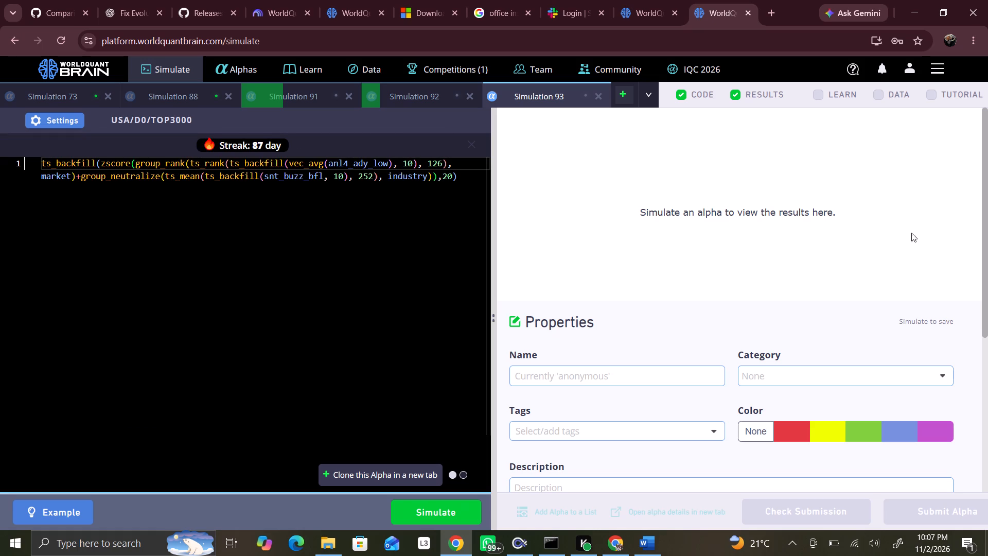
pyautogui.click(404, 284)
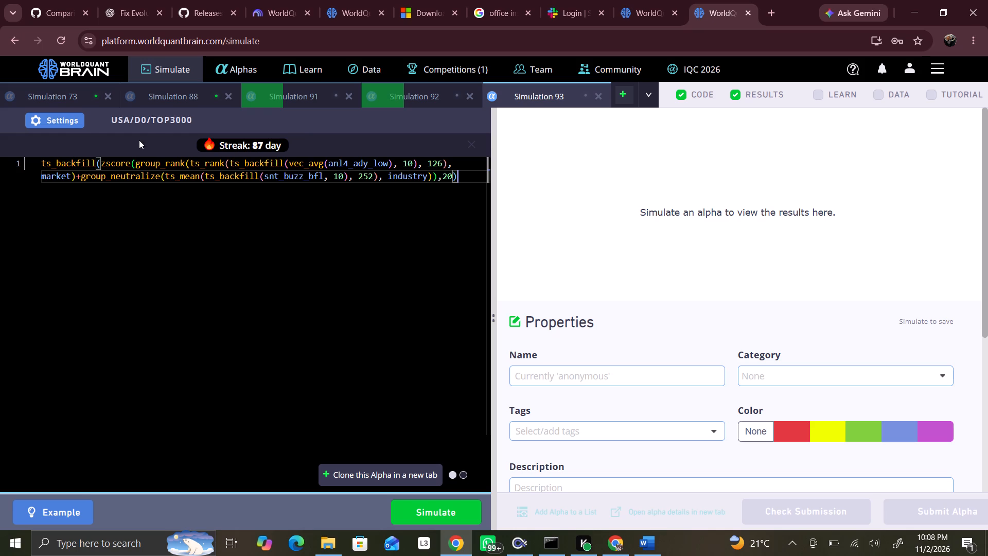
# Lower the truncation in Simulation 93's settings and simulate it.
pyautogui.click(76, 121)
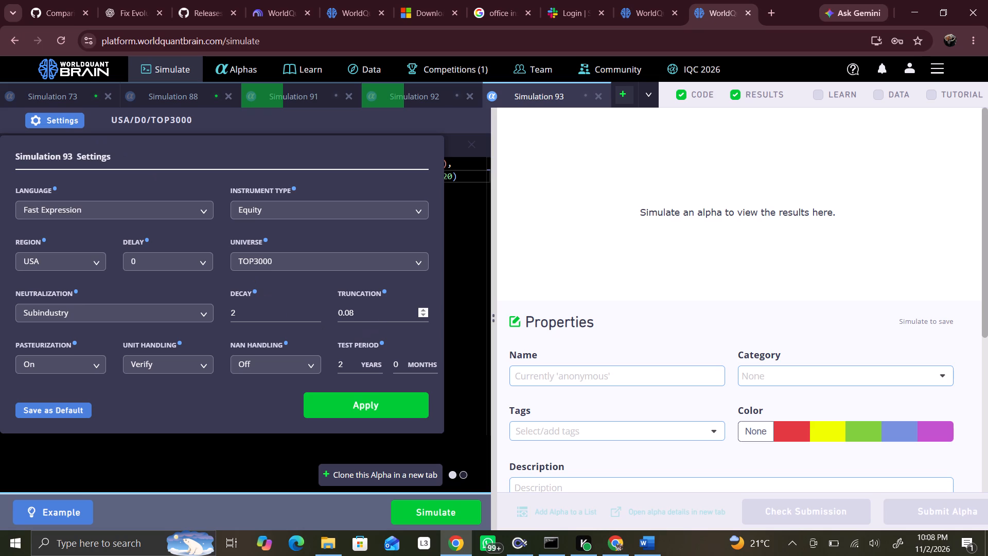
pyautogui.click(427, 314)
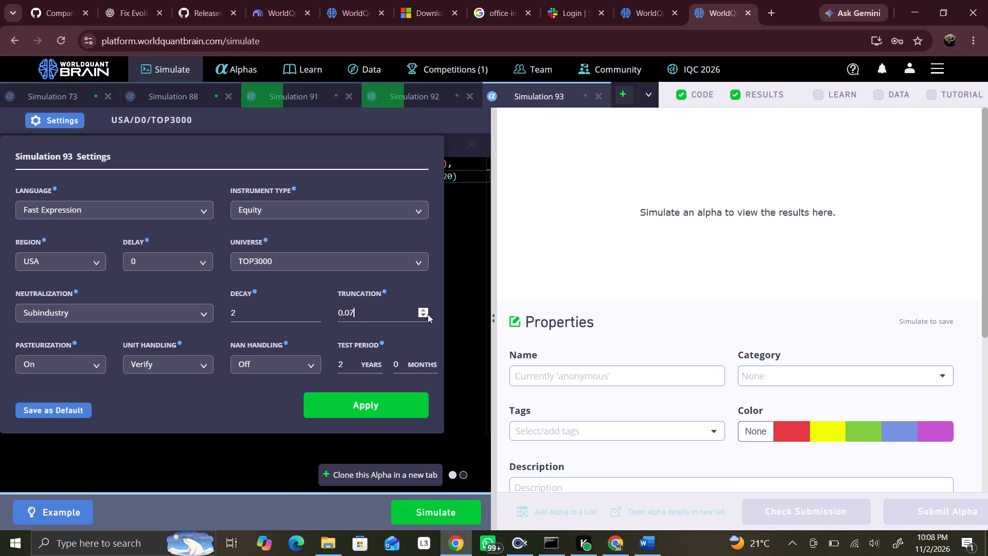
pyautogui.click(428, 314)
pyautogui.click(398, 397)
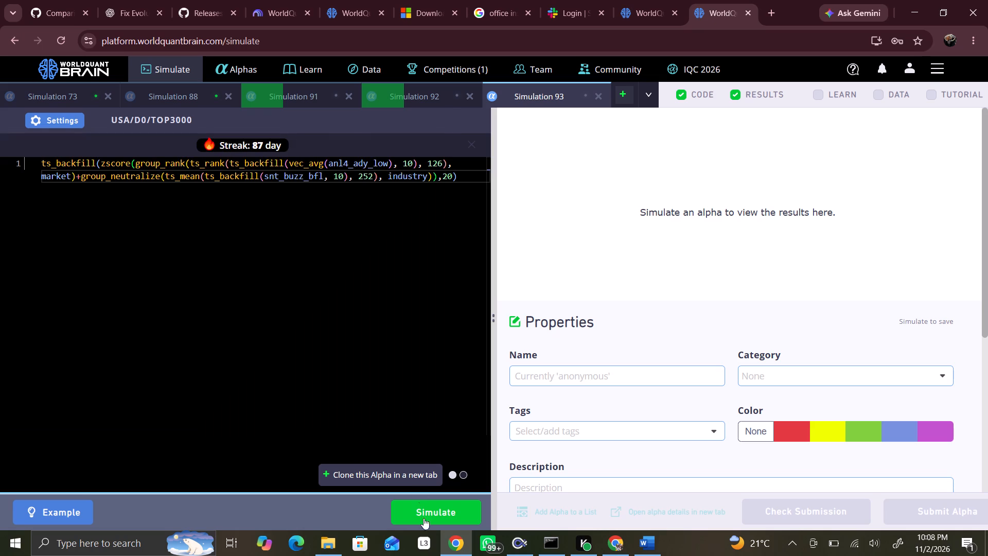
pyautogui.click(424, 508)
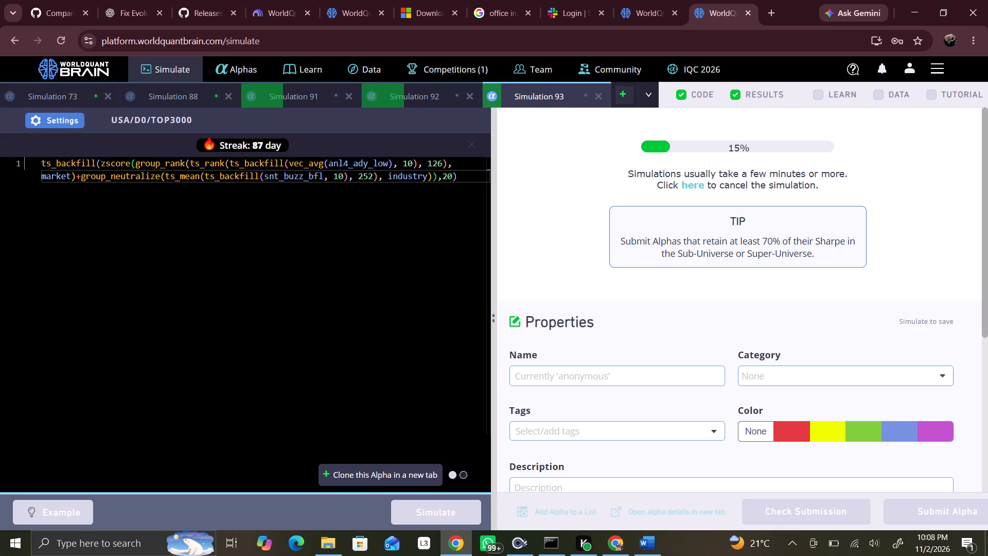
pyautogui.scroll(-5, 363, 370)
# Open Simulation 91, reveal its test period, check the full in-sample summary, and close the simulation.
pyautogui.click(295, 106)
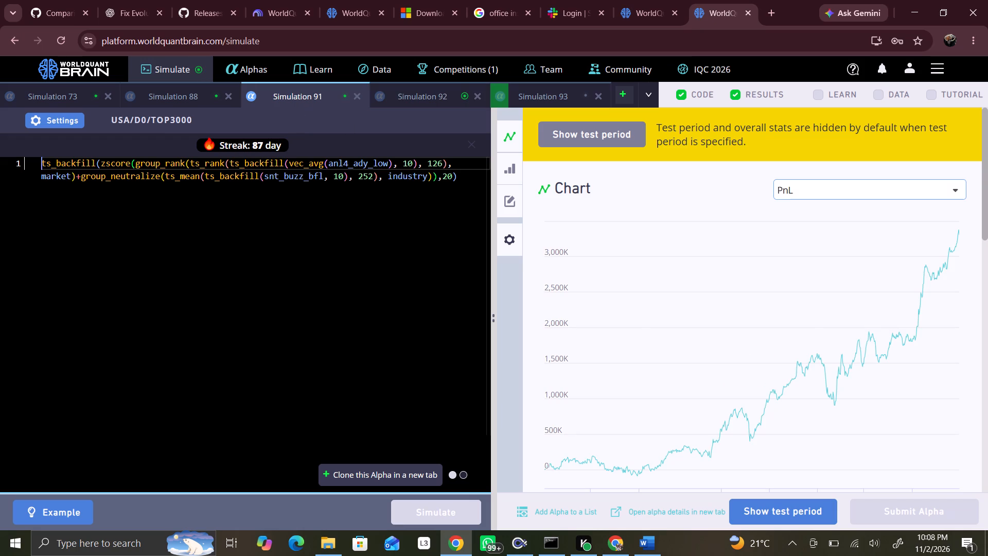
pyautogui.click(798, 508)
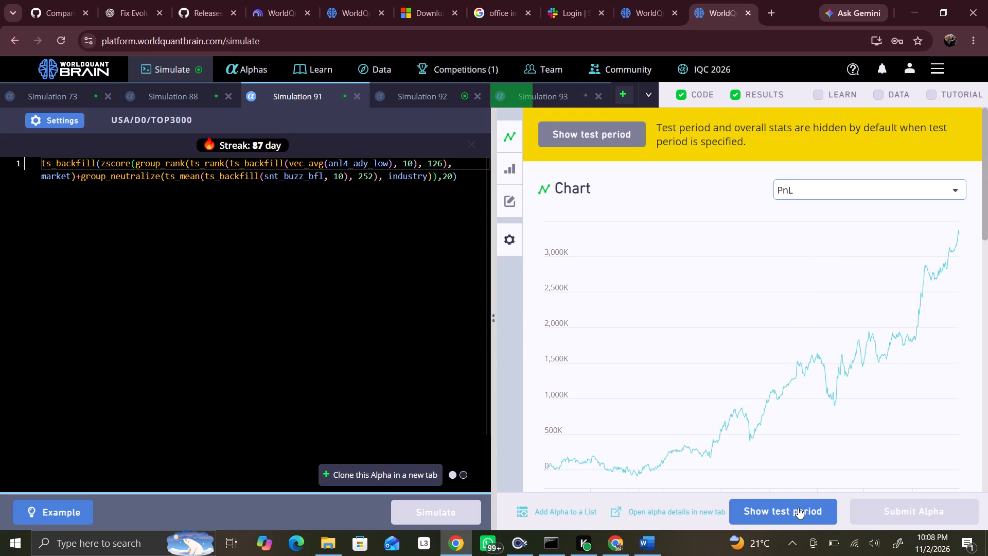
pyautogui.scroll(-5, 805, 427)
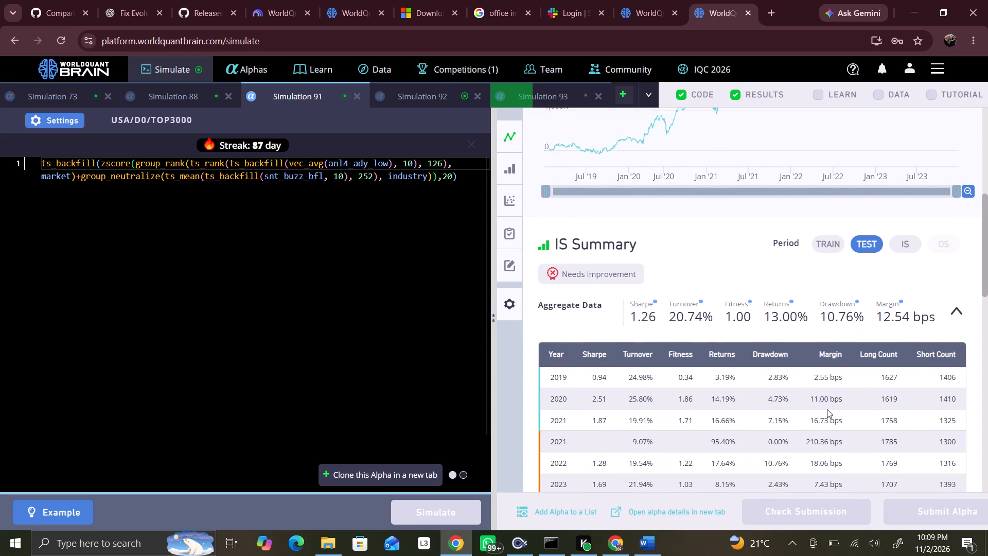
pyautogui.click(913, 240)
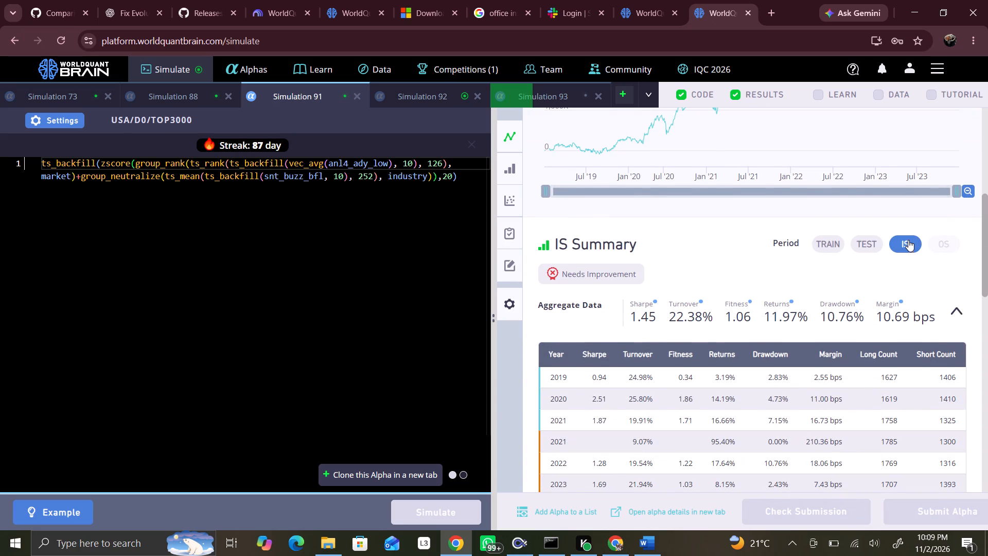
pyautogui.click(357, 97)
# Review Simulation 92's test-period results, full in-sample summary and settings, and close the simulation.
pyautogui.click(320, 100)
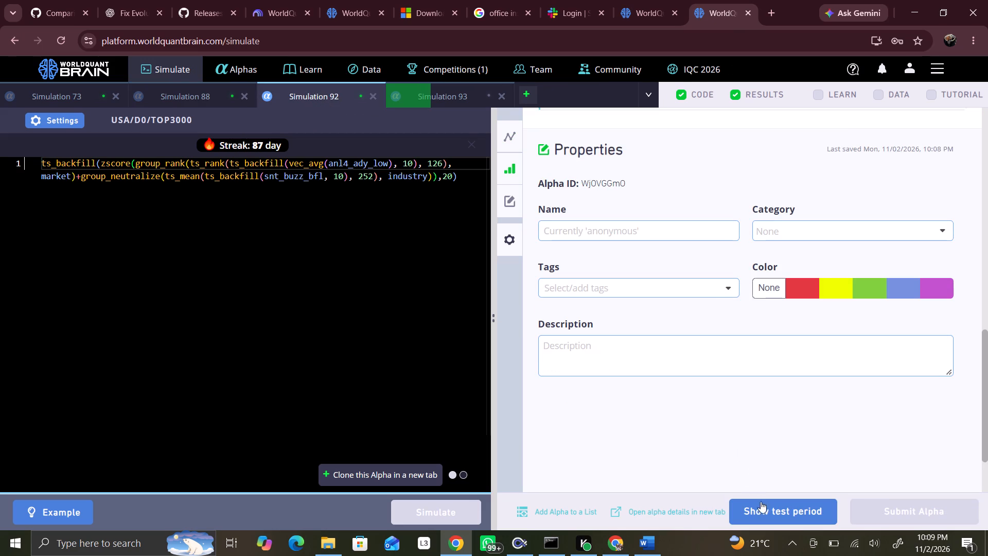
pyautogui.click(769, 508)
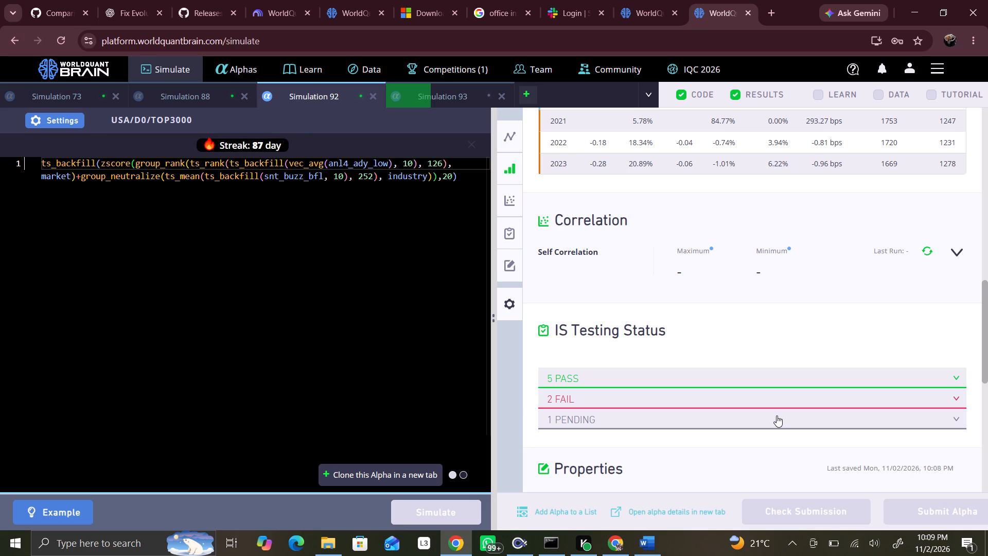
pyautogui.scroll(3, 797, 401)
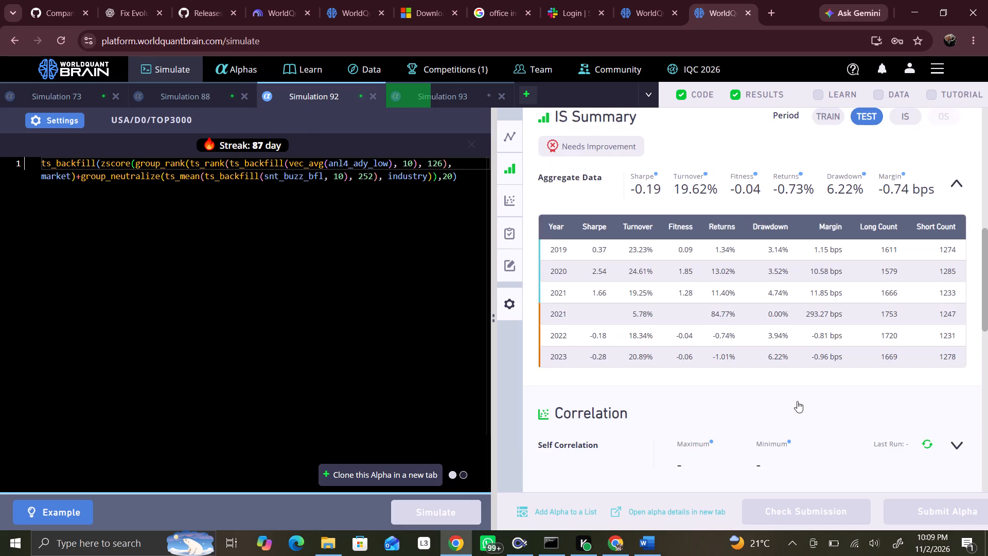
pyautogui.scroll(2, 797, 401)
pyautogui.click(909, 247)
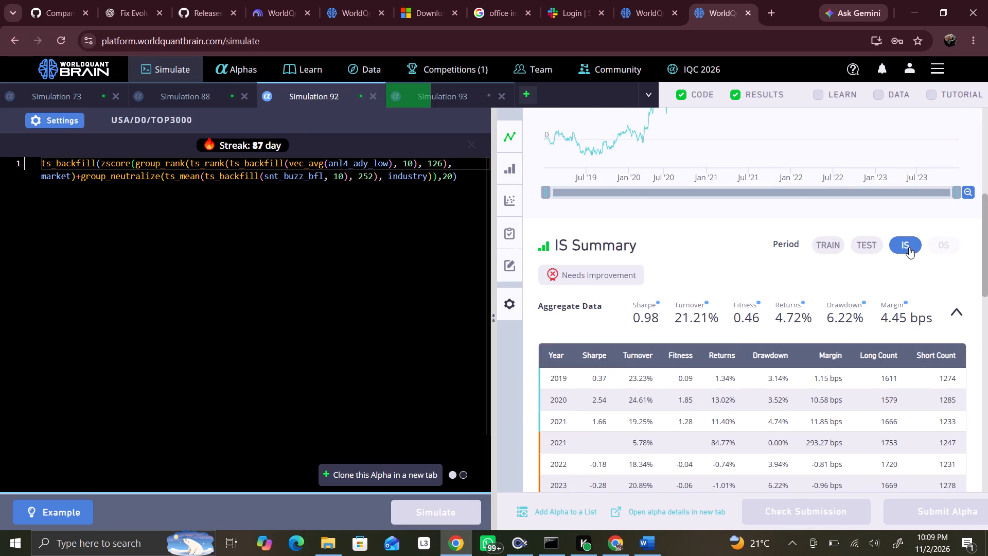
pyautogui.click(66, 121)
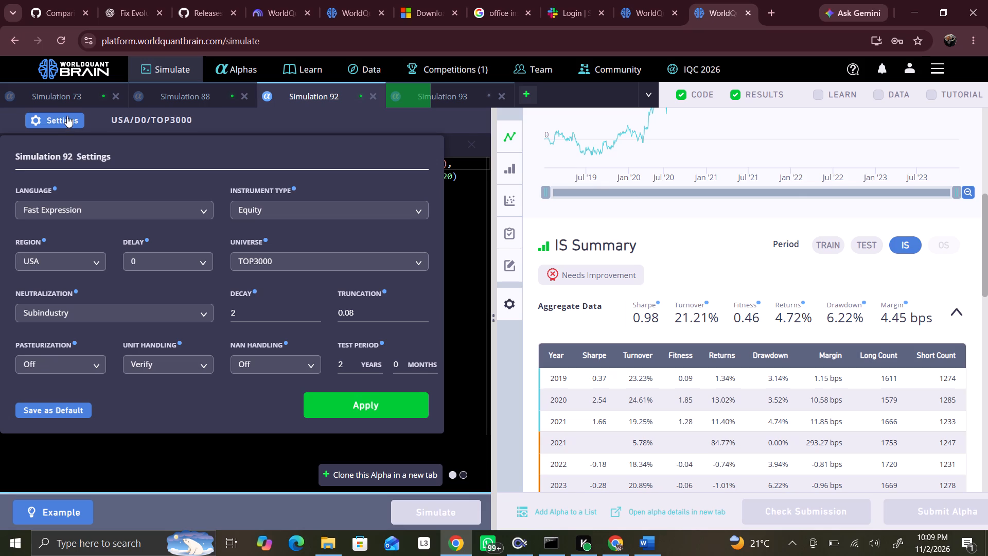
pyautogui.click(64, 120)
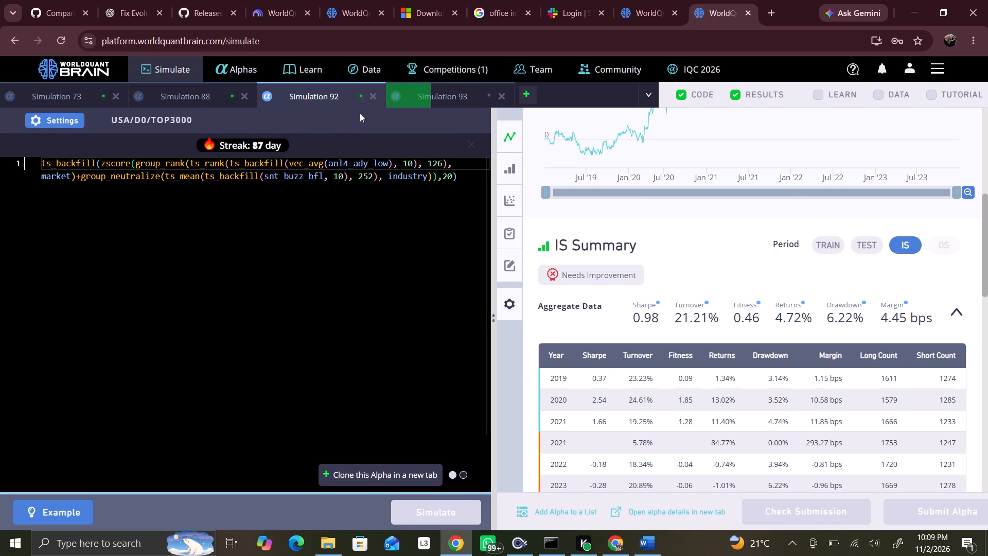
pyautogui.click(371, 104)
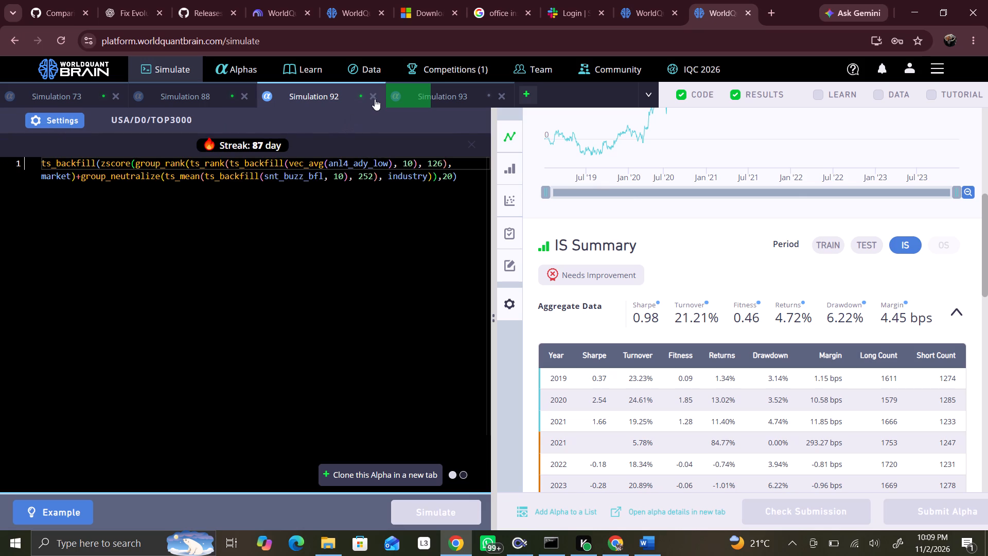
pyautogui.click(375, 99)
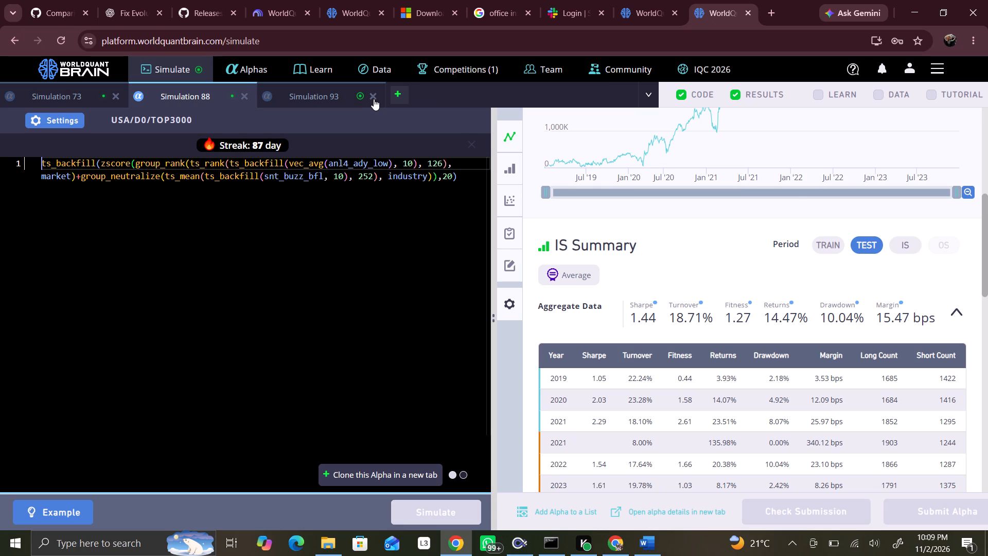
# Open Simulation 93, reveal its test period, and review the yearly results and IS testing status.
pyautogui.click(316, 96)
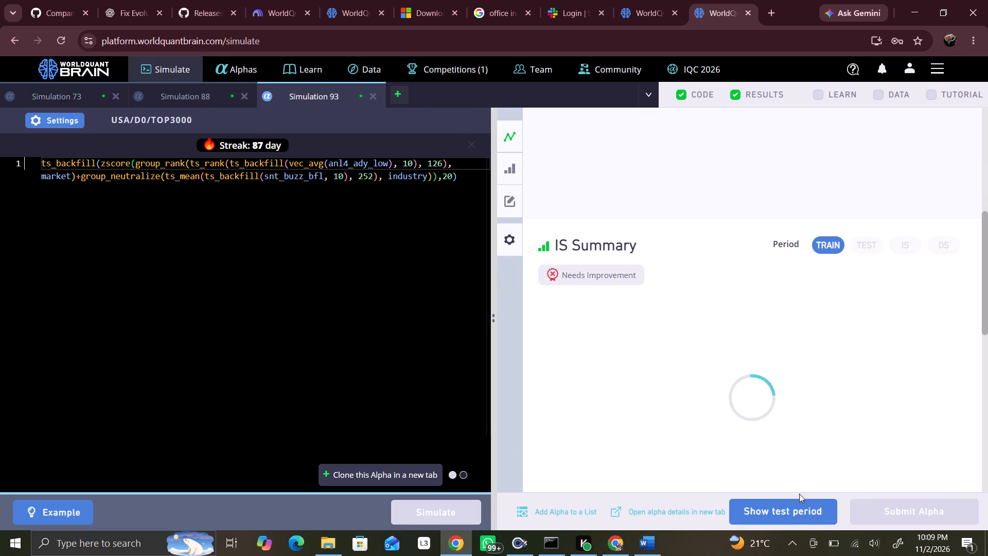
pyautogui.click(794, 509)
pyautogui.scroll(2, 793, 432)
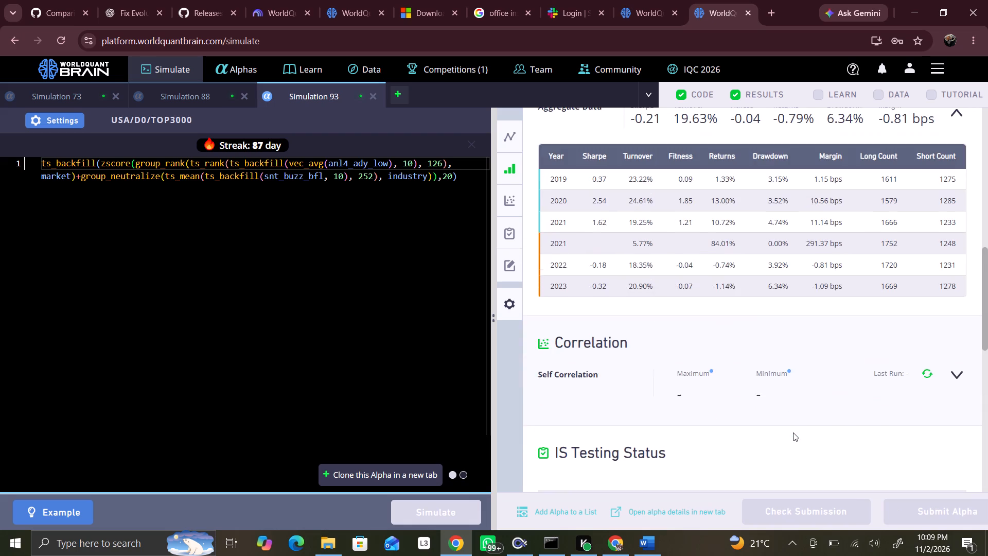
pyautogui.scroll(1, 793, 432)
pyautogui.scroll(-3, 793, 432)
pyautogui.click(780, 407)
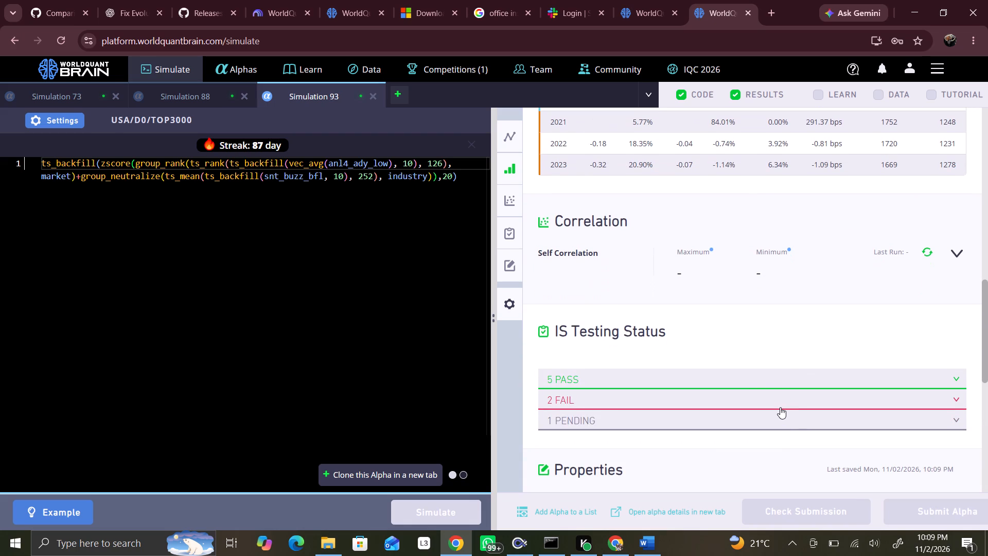
pyautogui.click(780, 407)
pyautogui.scroll(7, 792, 390)
# Switch Simulation 93's summary to the full IS period and review its aggregate data, yearly table and testing status.
pyautogui.click(904, 371)
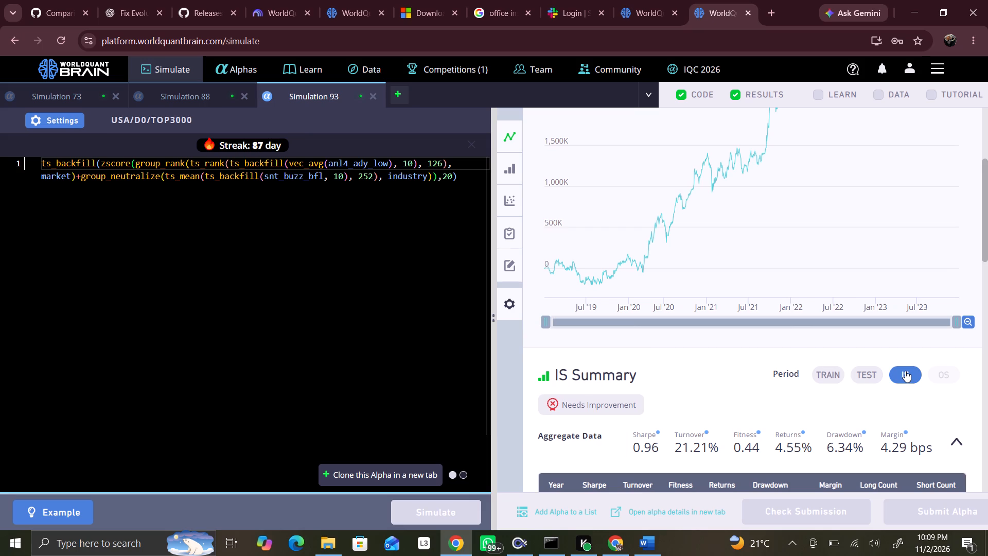
pyautogui.scroll(-3, 902, 368)
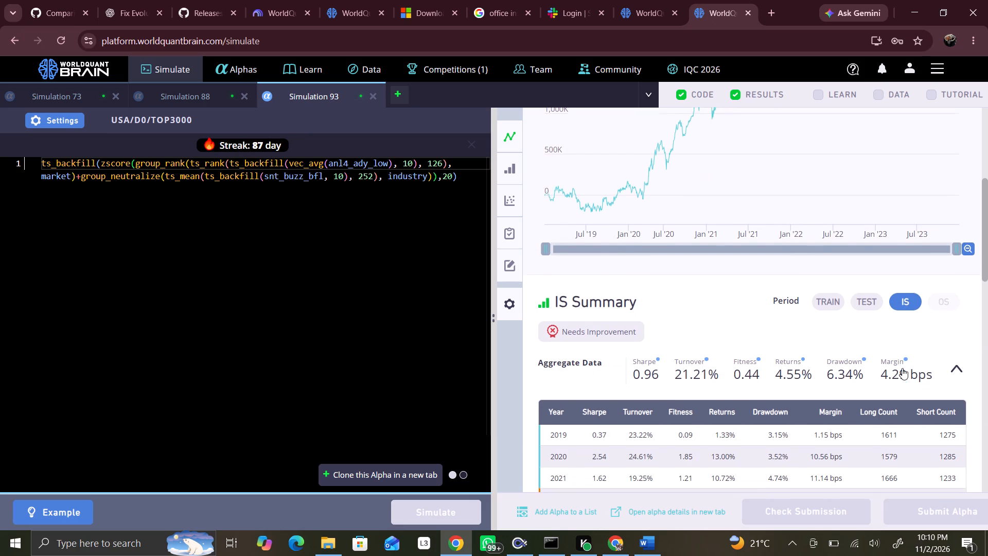
pyautogui.scroll(-3, 902, 368)
pyautogui.scroll(1, 902, 368)
pyautogui.scroll(-1, 902, 369)
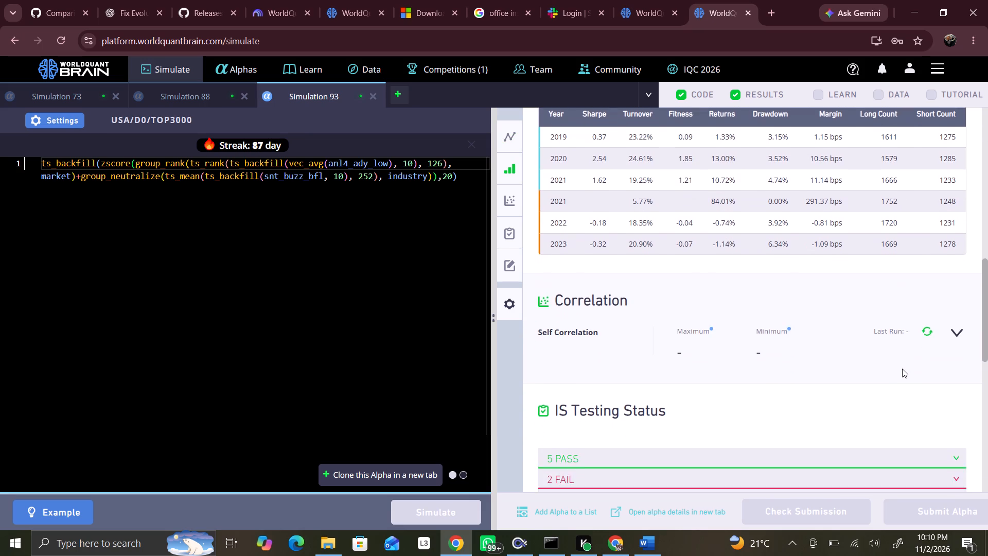
pyautogui.scroll(-2, 902, 369)
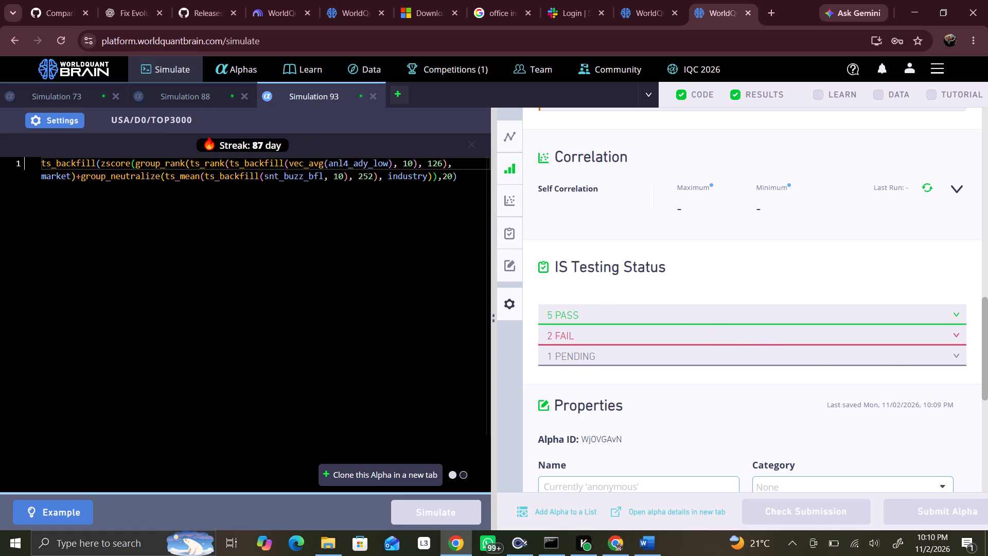
# Clone Simulation 93 in a new tab and simulate the clone.
pyautogui.click(398, 304)
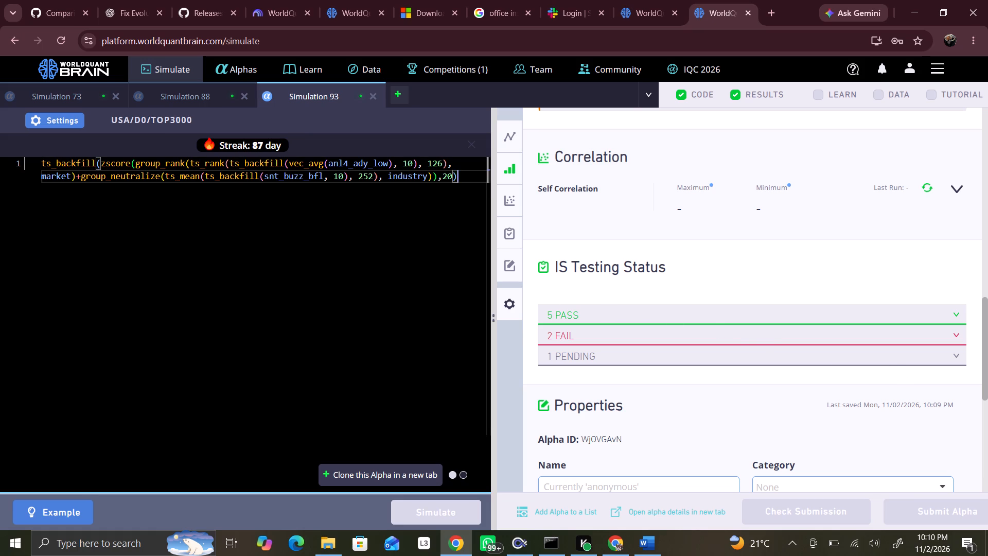
pyautogui.click(372, 479)
pyautogui.click(435, 506)
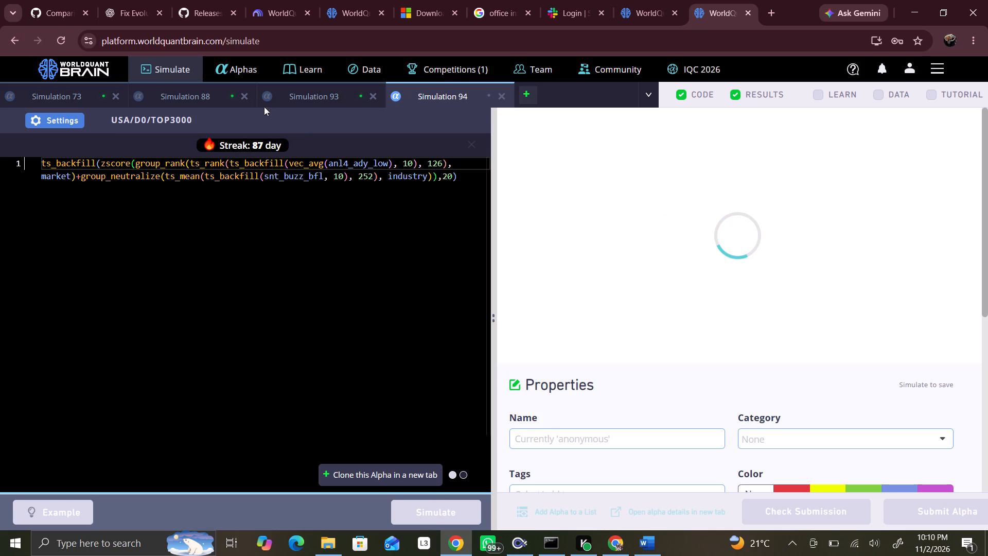
# Check Simulation 73's full in-sample summary and close the simulation.
pyautogui.click(99, 102)
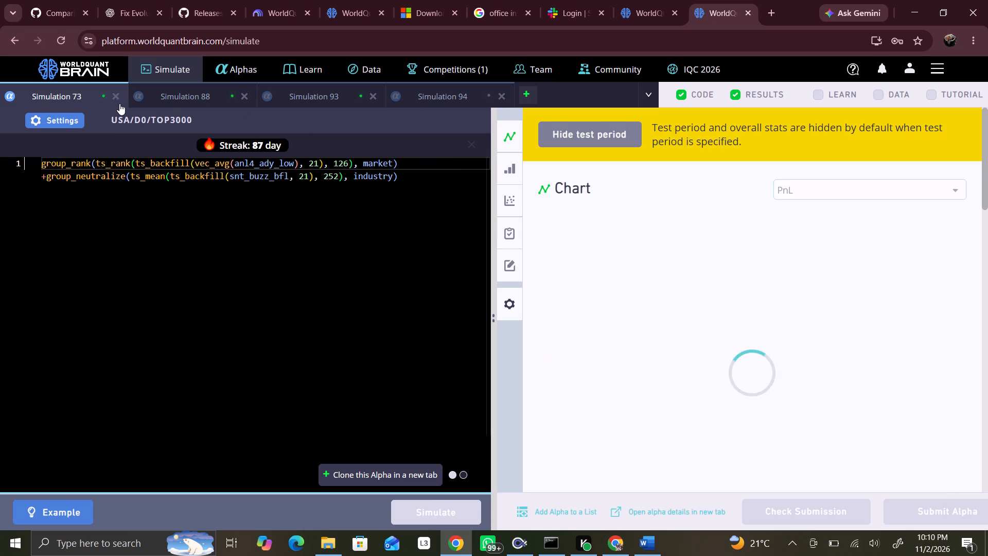
pyautogui.scroll(-3, 715, 399)
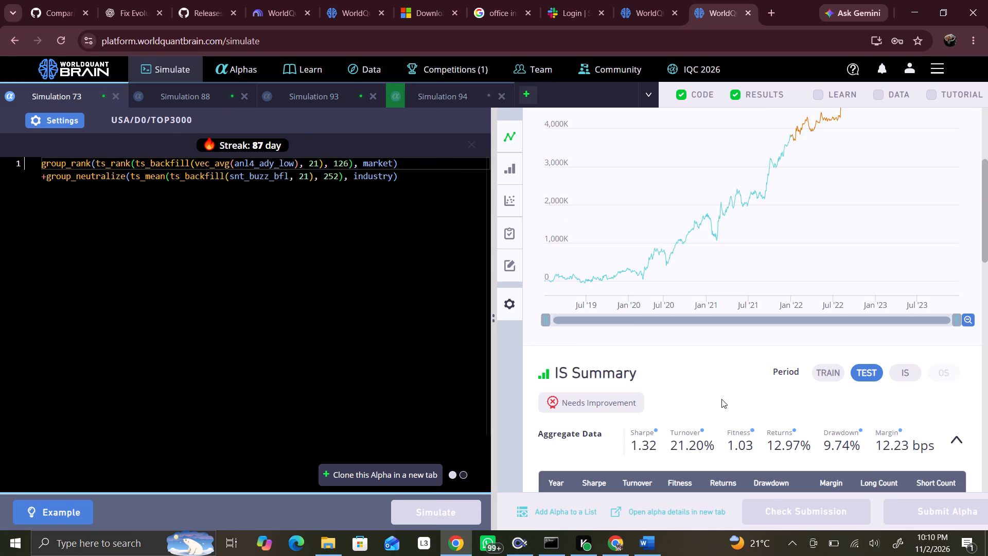
pyautogui.click(904, 373)
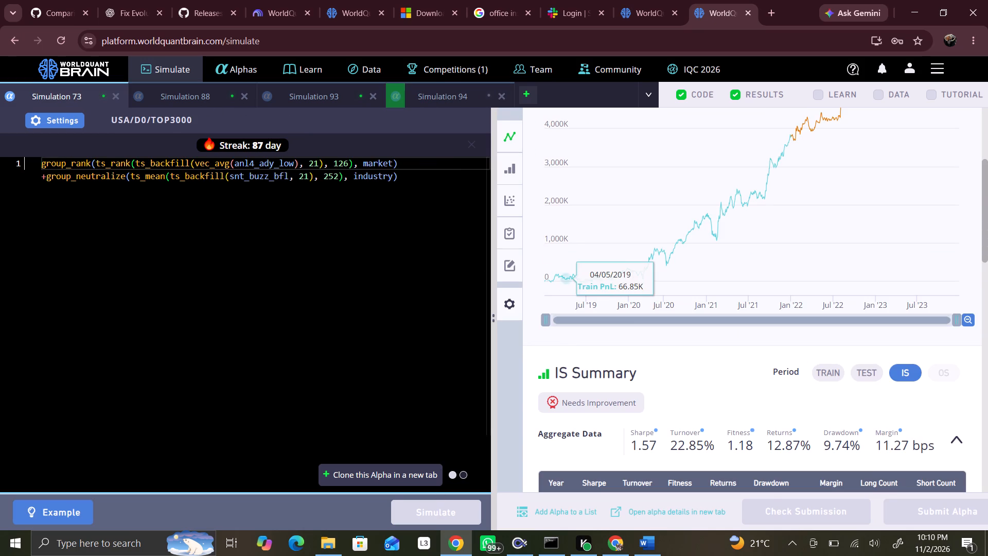
pyautogui.click(117, 98)
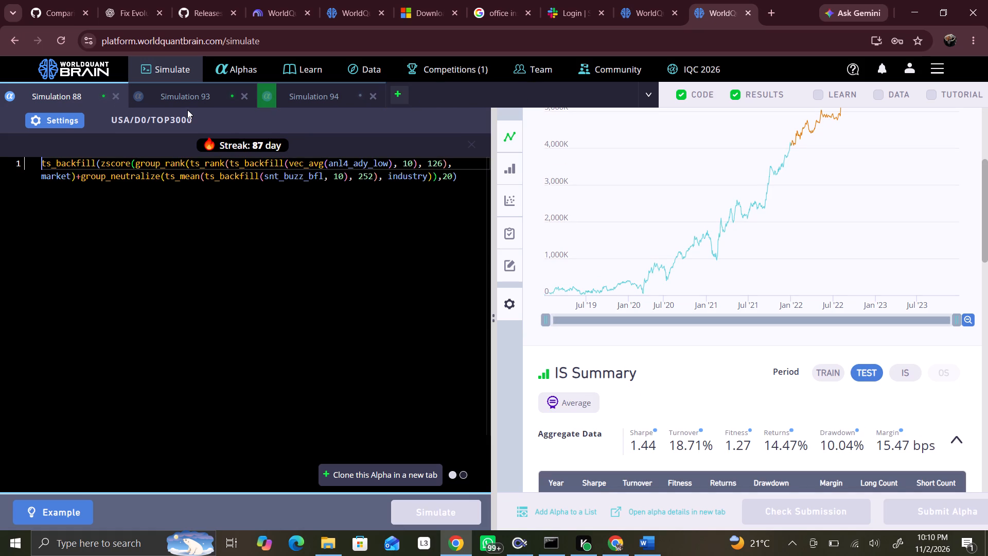
# Compare Simulation 88's full in-sample summary with Simulation 93, close Simulation 93, and dismiss the service notice.
pyautogui.click(919, 370)
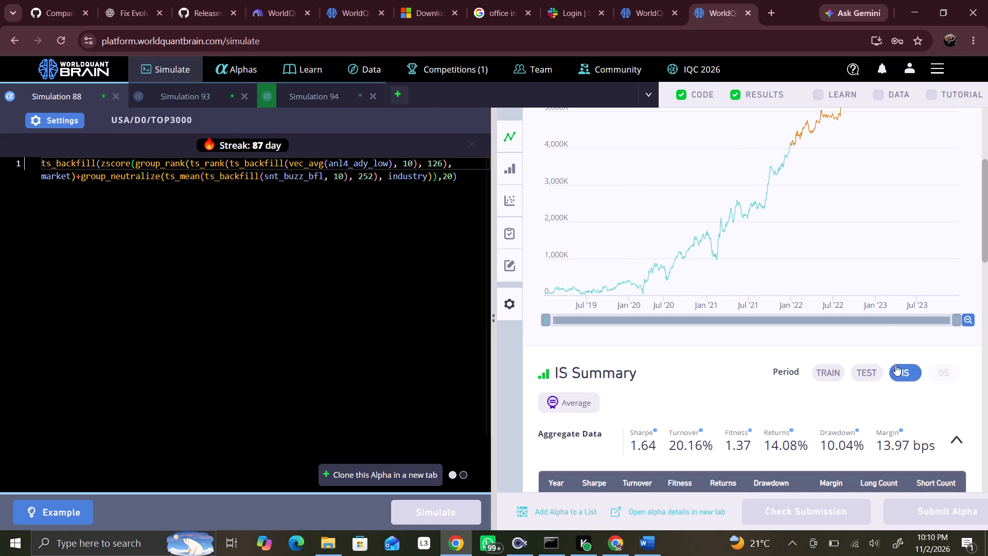
pyautogui.click(201, 105)
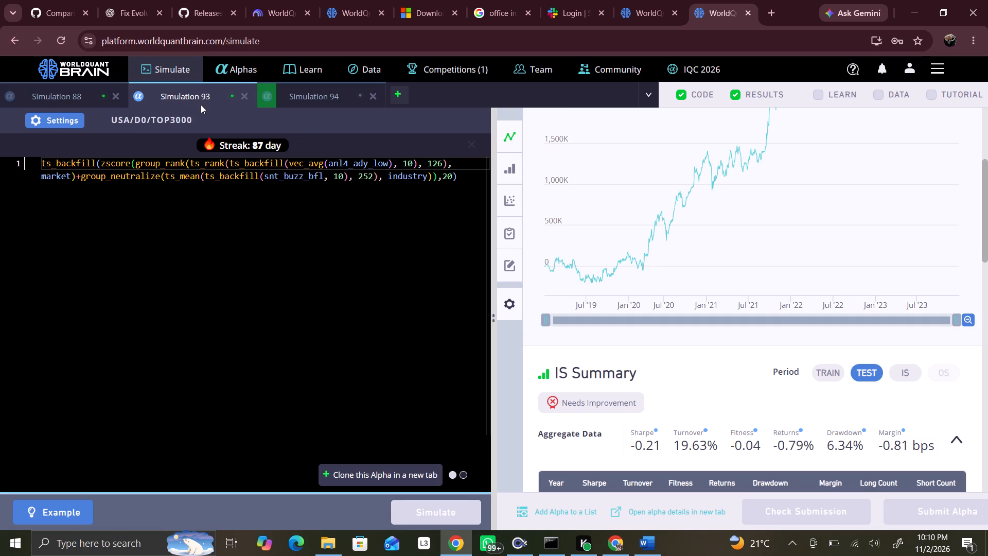
pyautogui.click(243, 95)
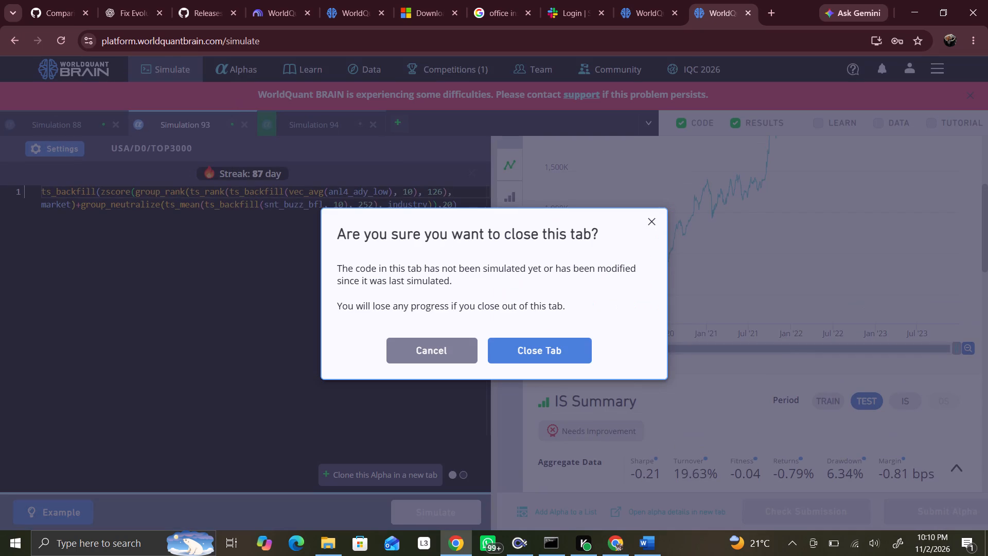
pyautogui.click(518, 351)
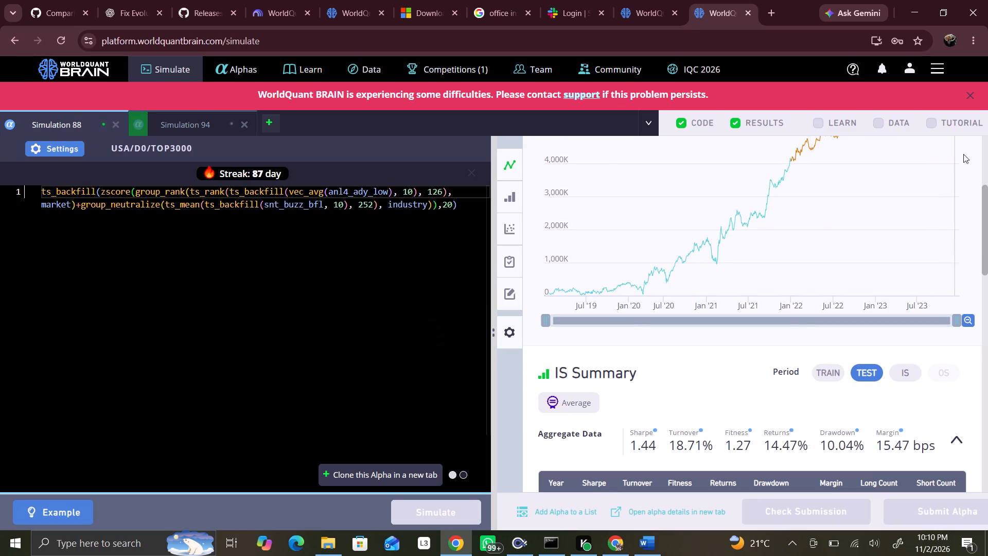
pyautogui.click(970, 92)
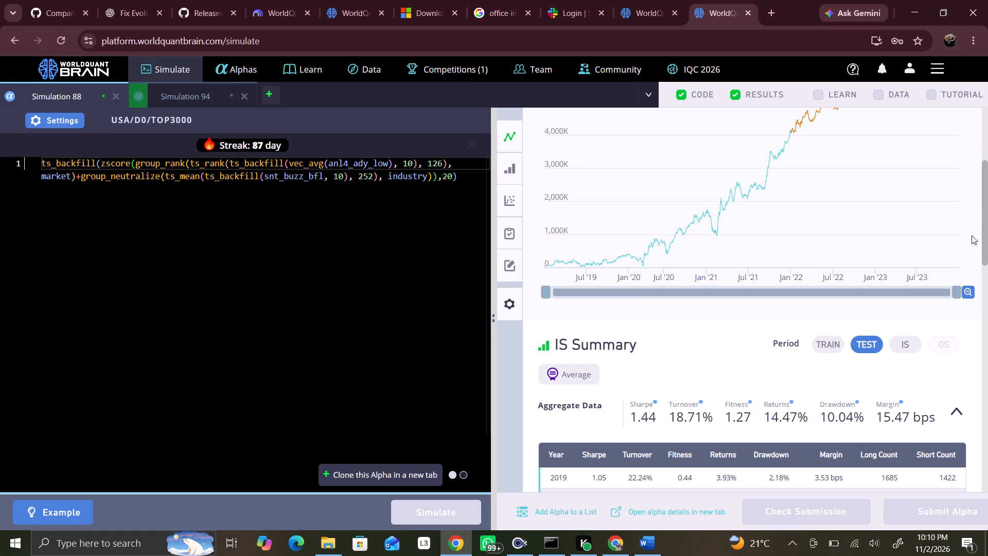
# Show the full in-sample summary of Simulation 88.
pyautogui.click(918, 349)
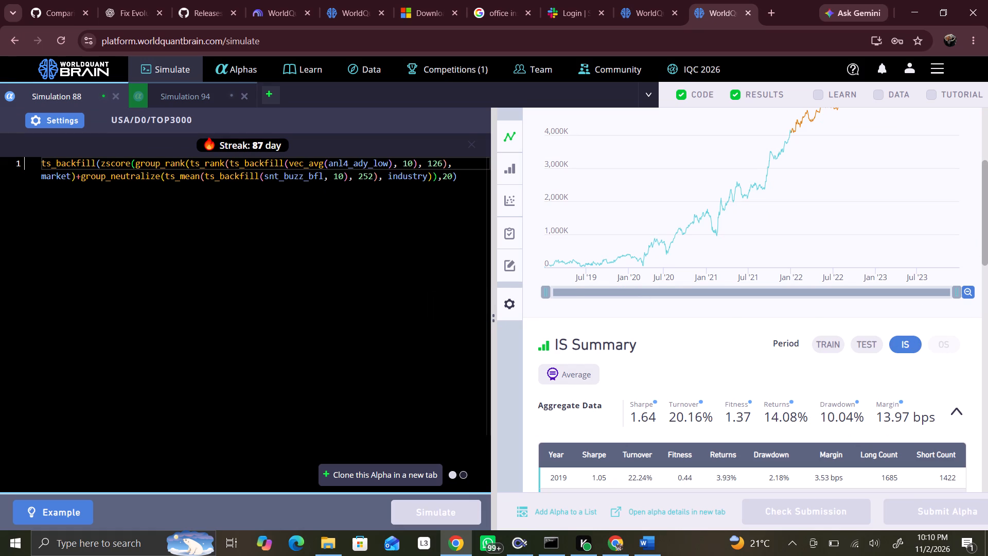
# Open Simulation 94 and check its simulation progress.
pyautogui.click(185, 91)
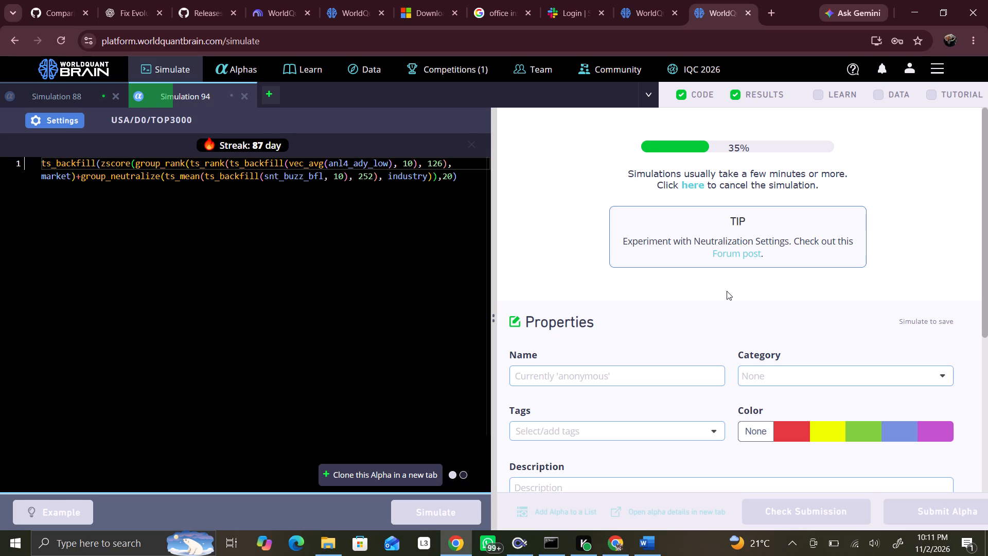
pyautogui.click(500, 295)
pyautogui.click(453, 272)
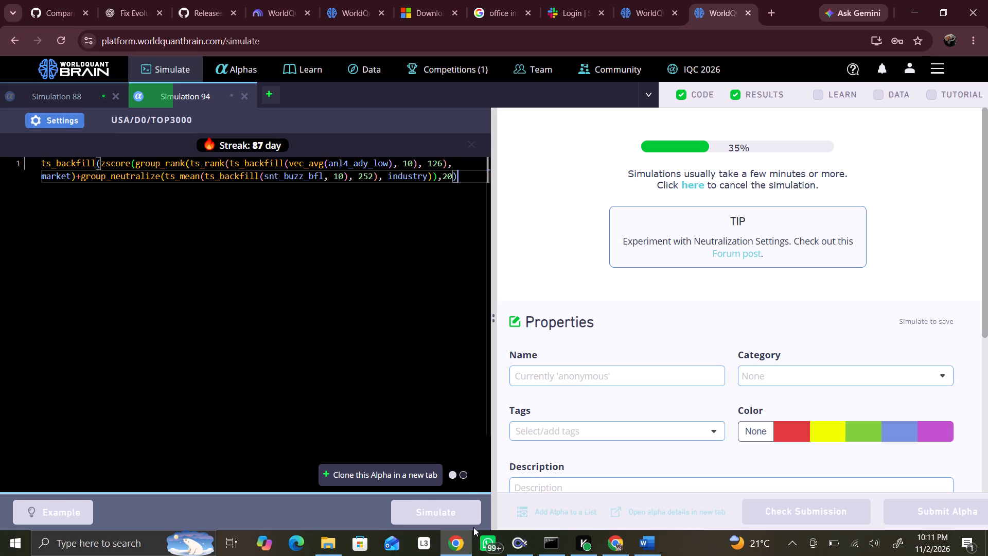